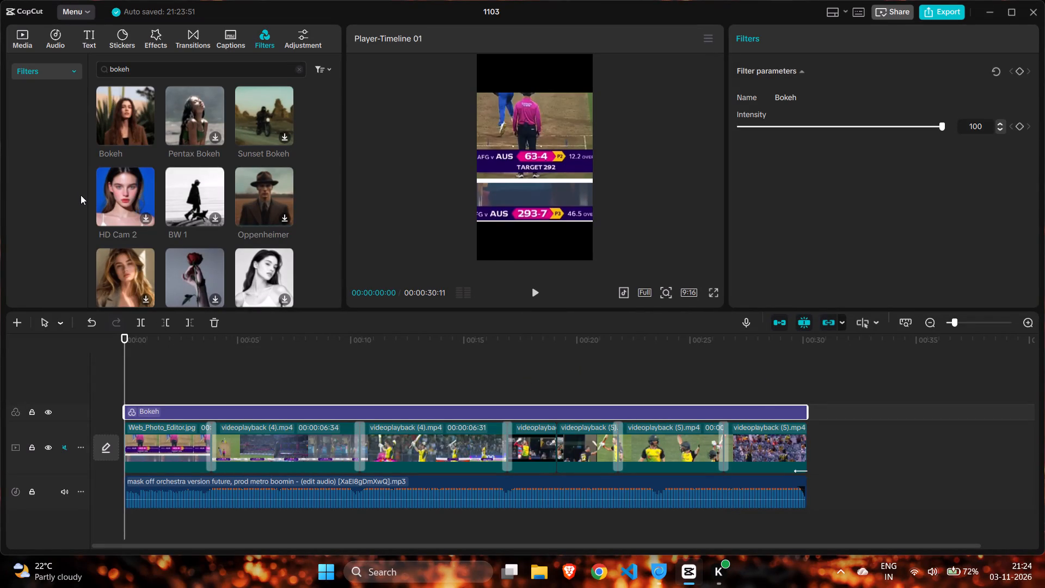
Replace the bokeh filter search with a search for "badbunny" and try reloading the results.
click(301, 72)
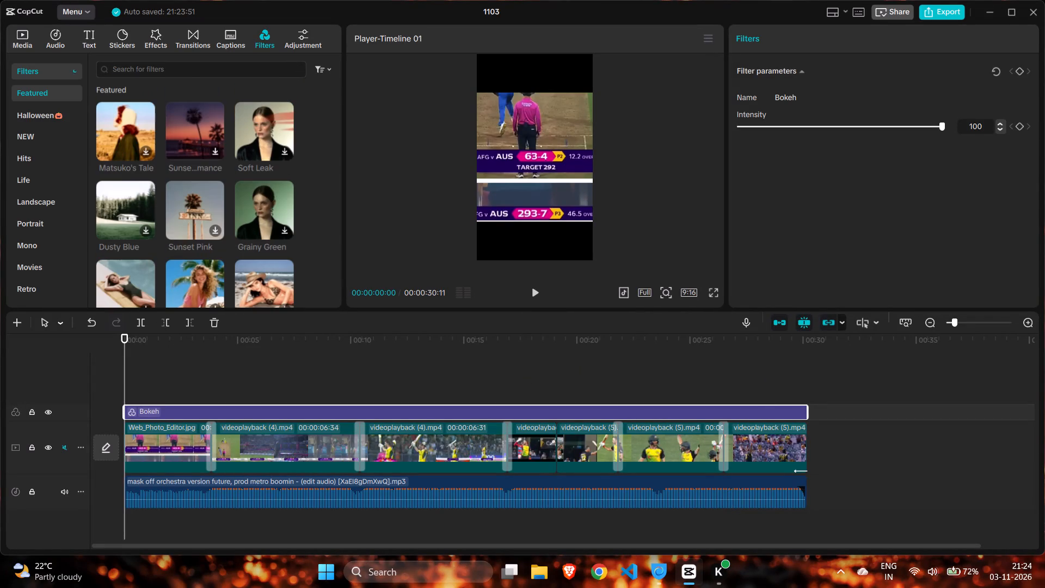
click(238, 76)
click(127, 104)
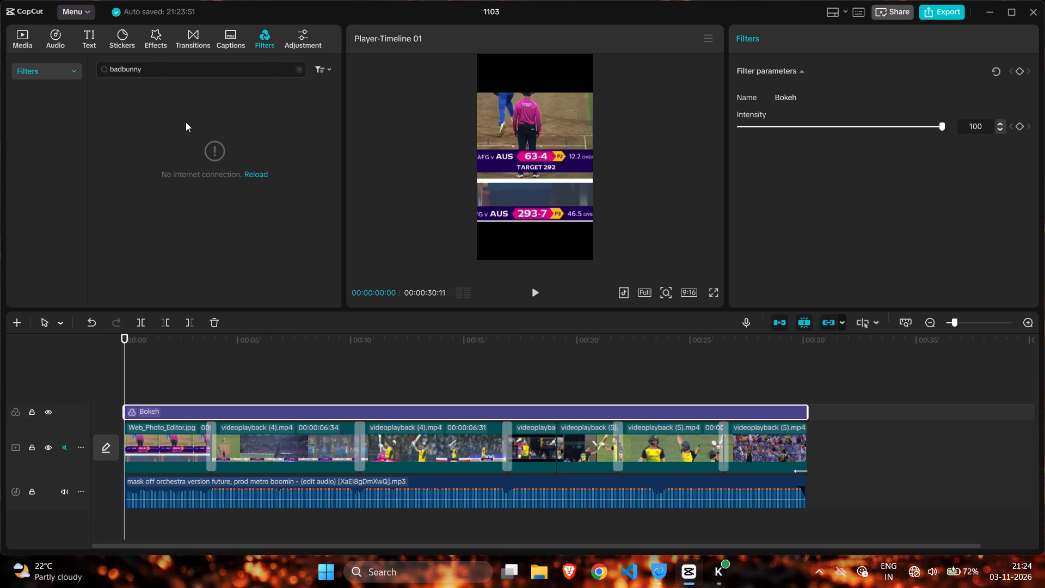
click(249, 171)
click(250, 175)
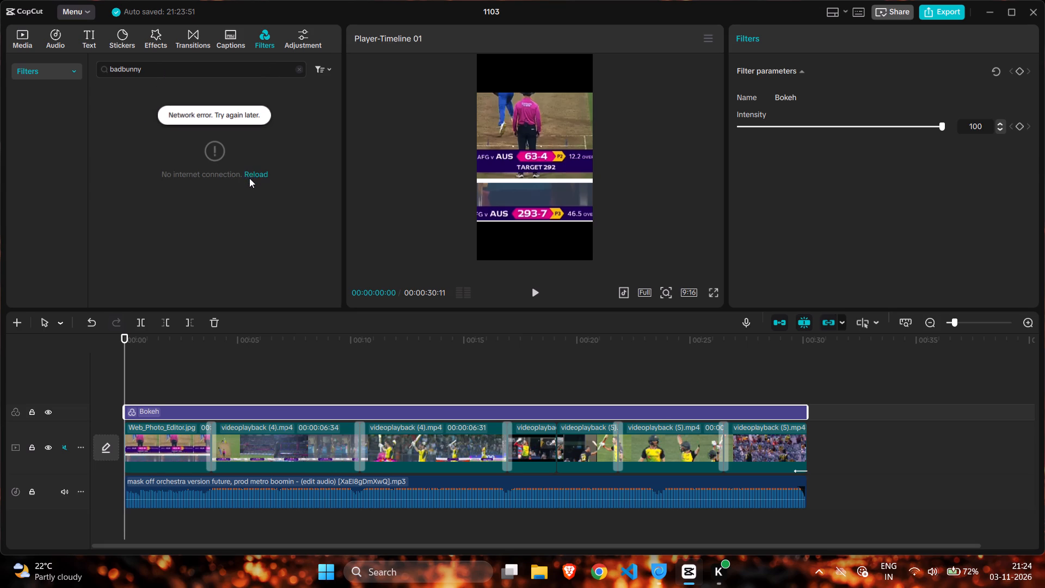
click(249, 178)
double_click(251, 172)
Check the computer's Wi-Fi connection and the available networks.
click(915, 570)
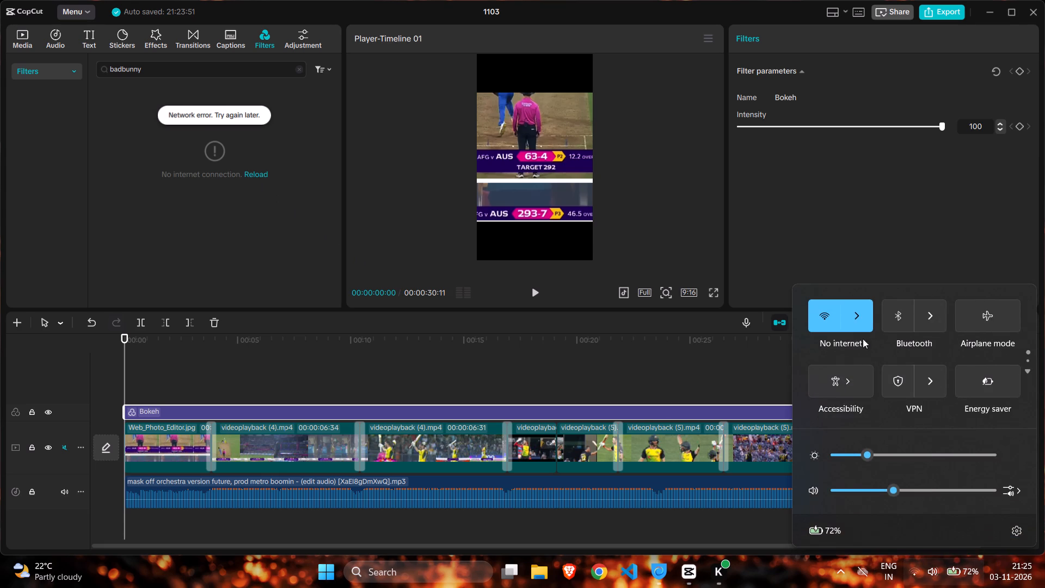
click(849, 318)
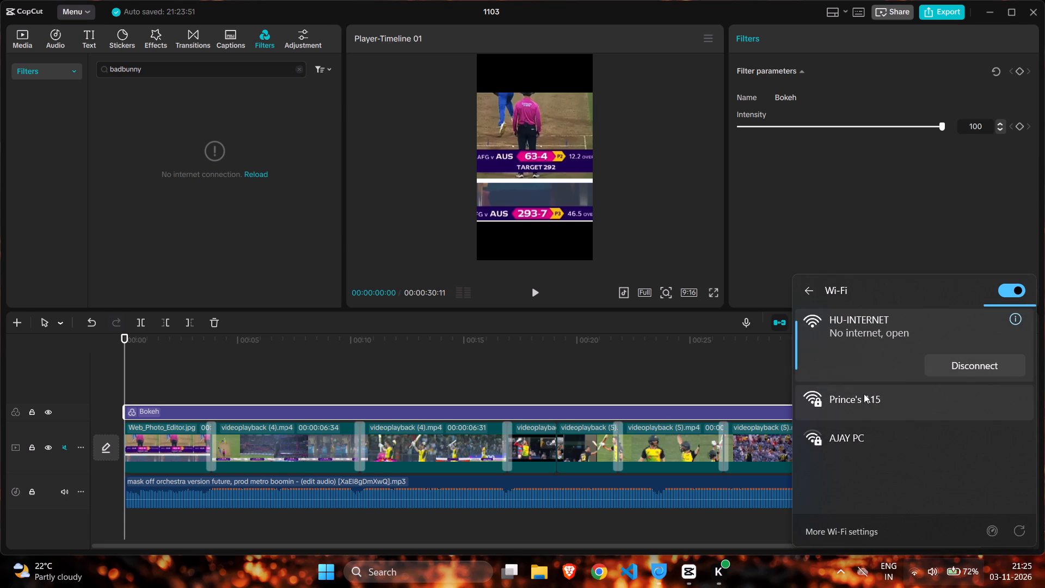
click(813, 223)
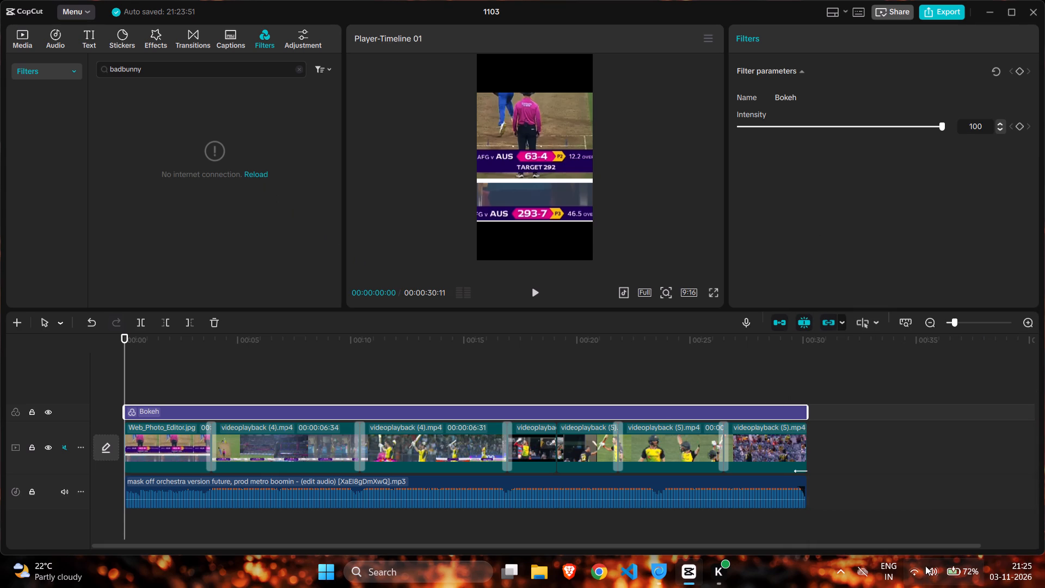
click(929, 585)
click(870, 320)
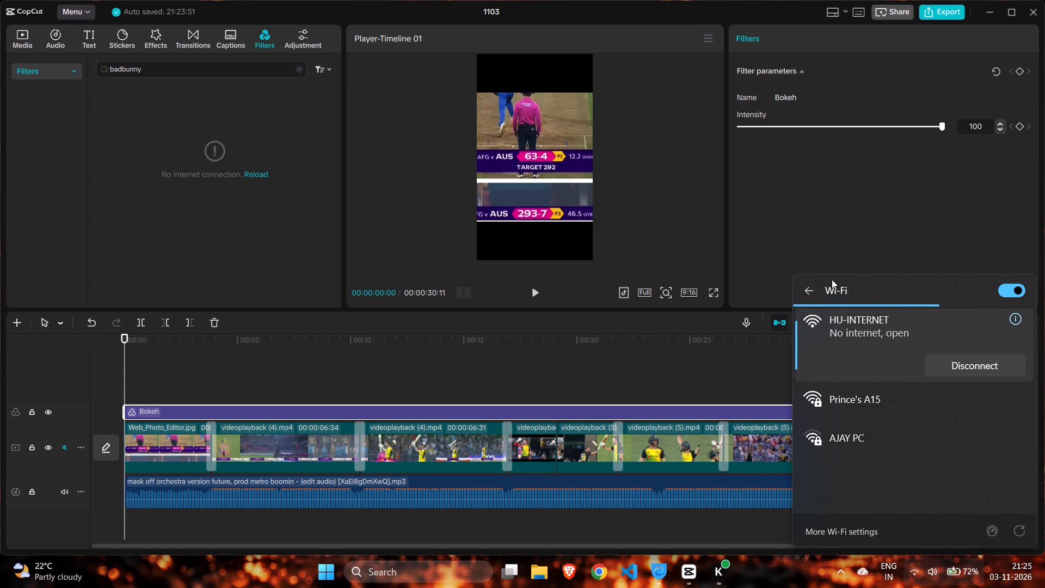
click(800, 232)
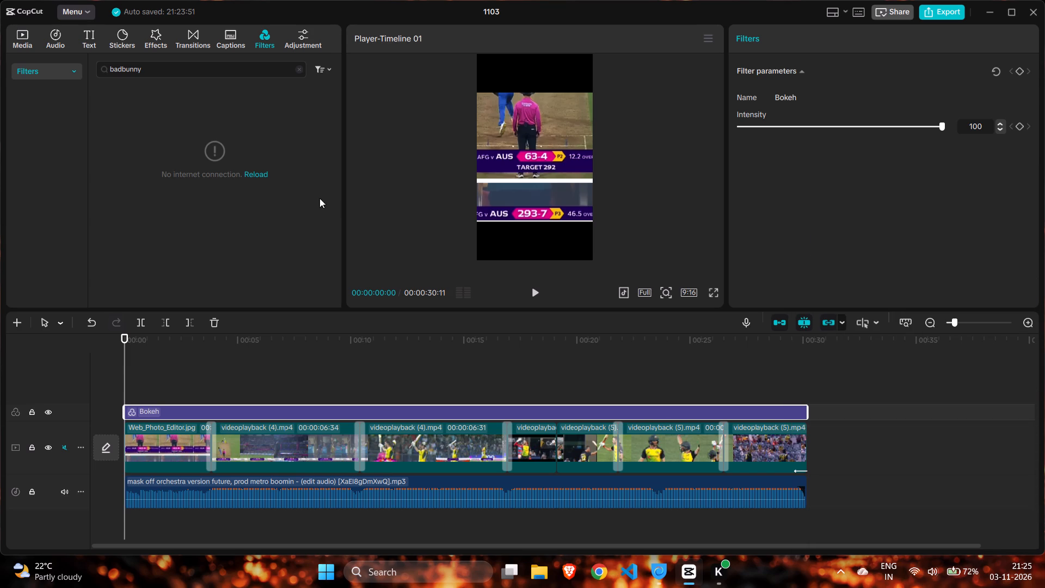
Reload the filter results and add the Badbunny filter on a new track above Bokeh, starting at the beginning of the timeline.
click(261, 176)
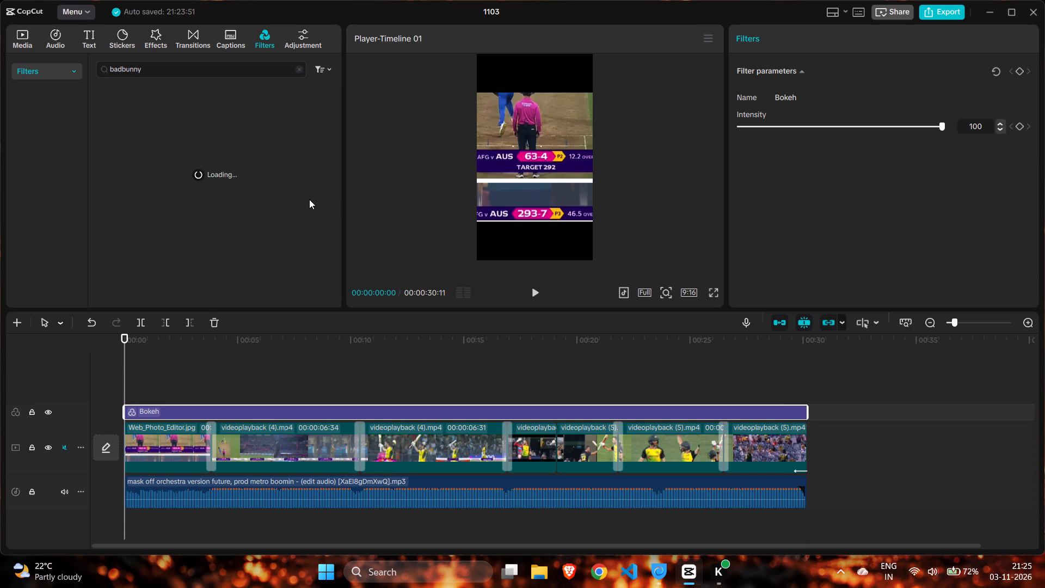
click(122, 109)
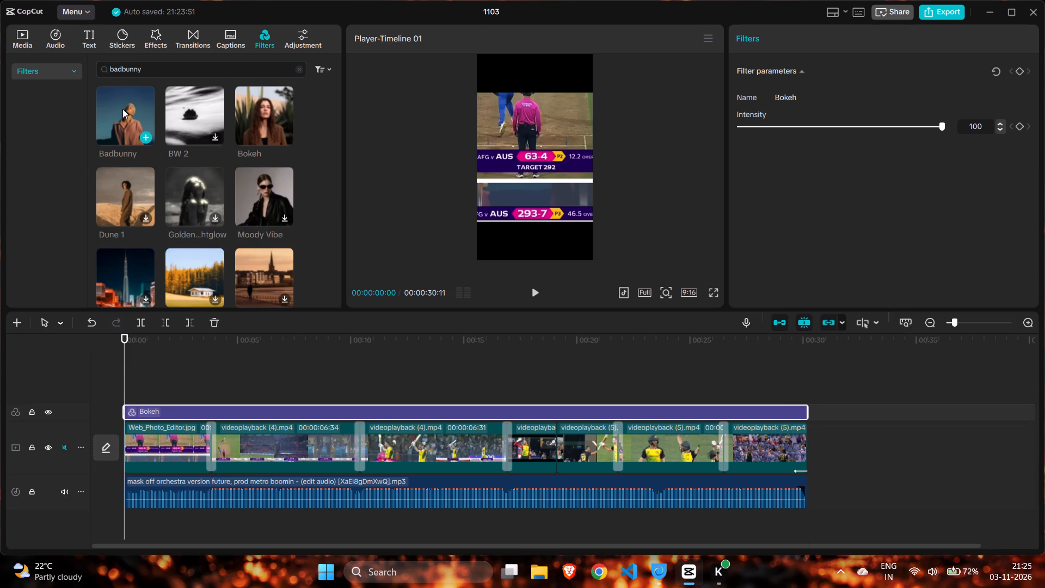
drag(128, 114, 152, 403)
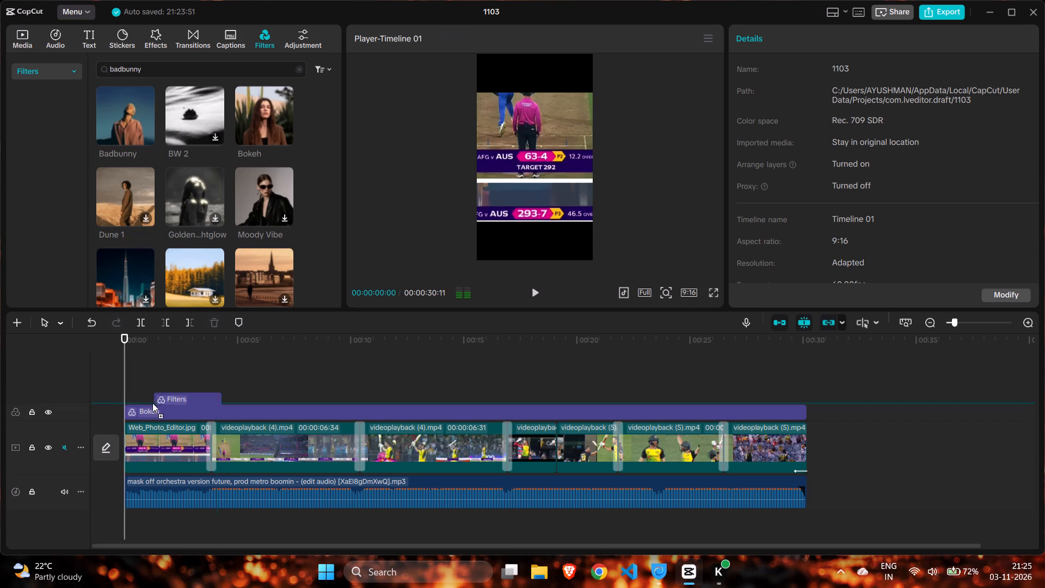
drag(152, 403, 120, 399)
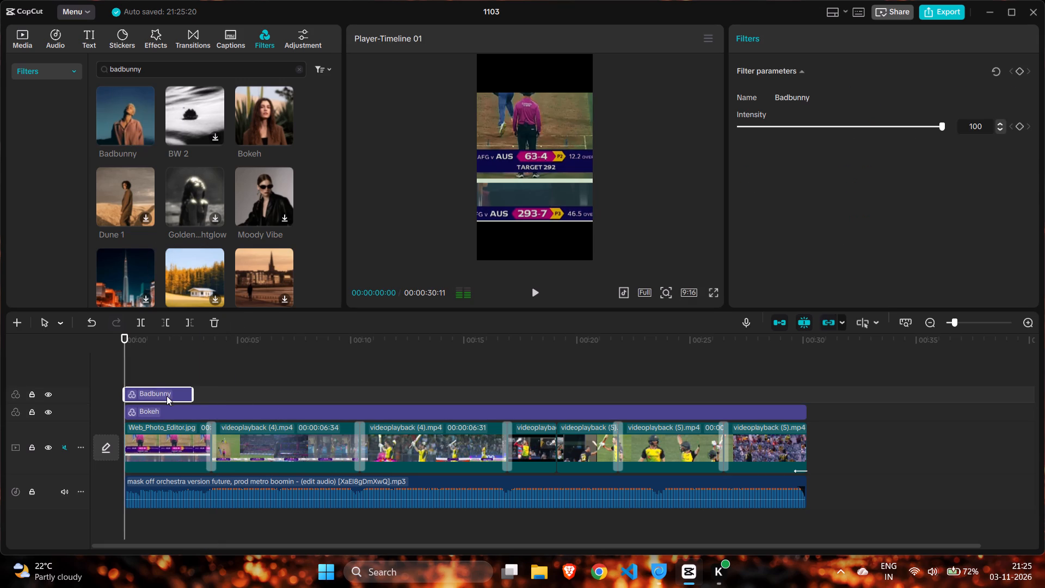
Extend the Badbunny filter to the end of the last video clip, matching the Bokeh filter's length.
drag(193, 395, 750, 455)
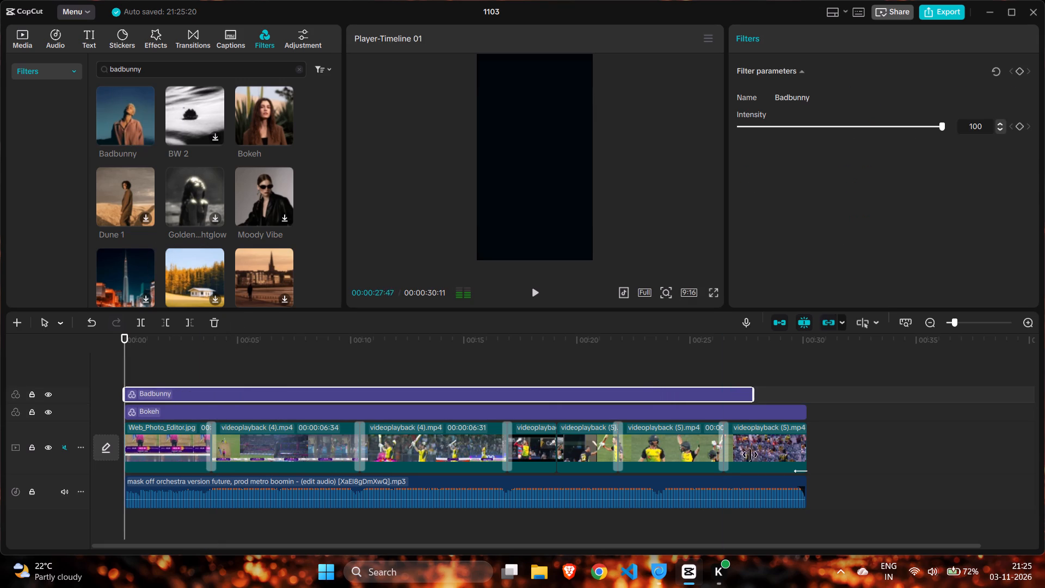
drag(750, 455, 801, 455)
click(801, 455)
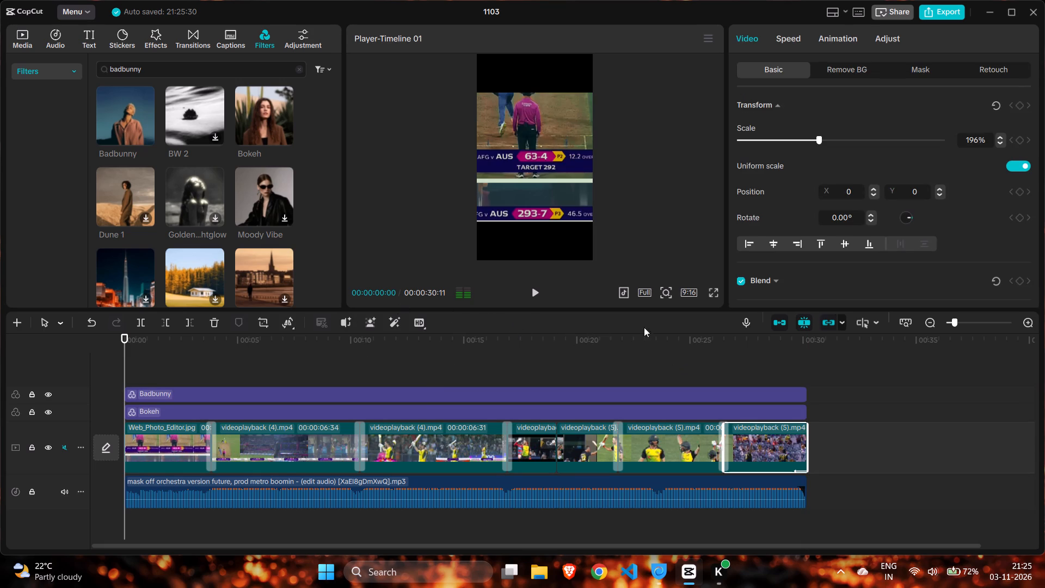
Play the edit through to the end to review both filters, and return the playhead to the start.
click(541, 293)
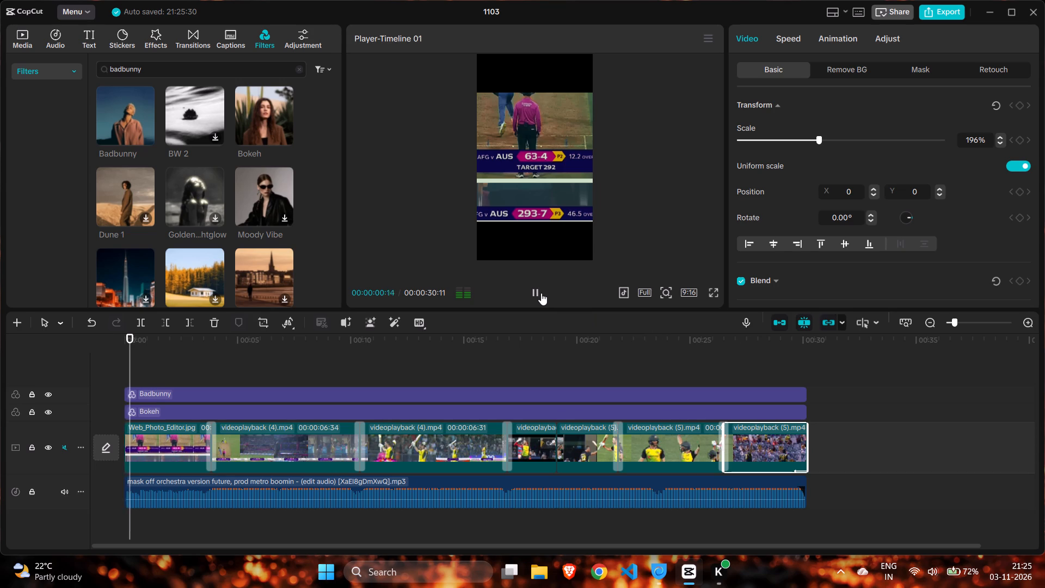
click(536, 295)
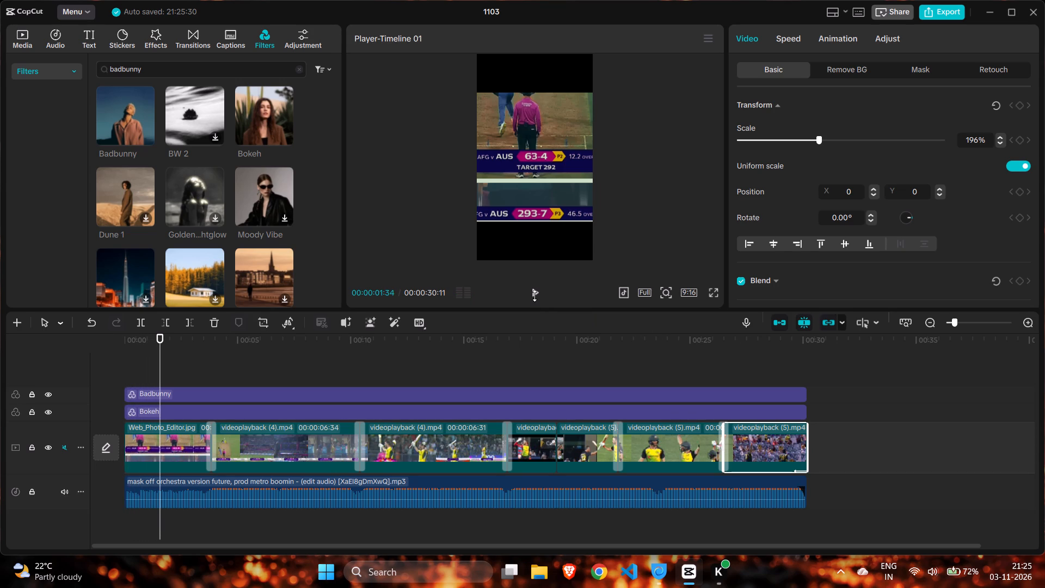
click(545, 287)
click(530, 293)
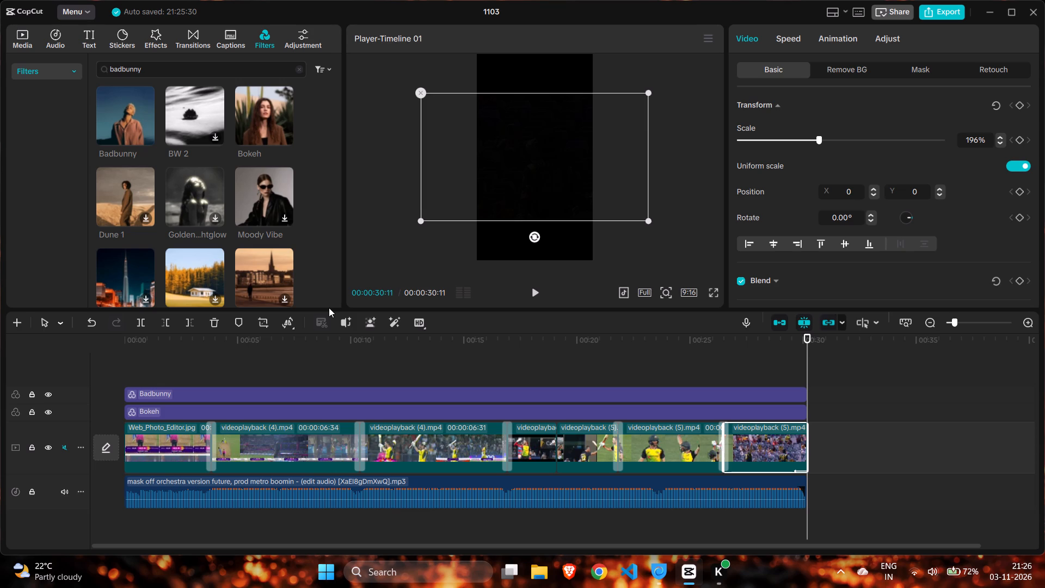
click(128, 356)
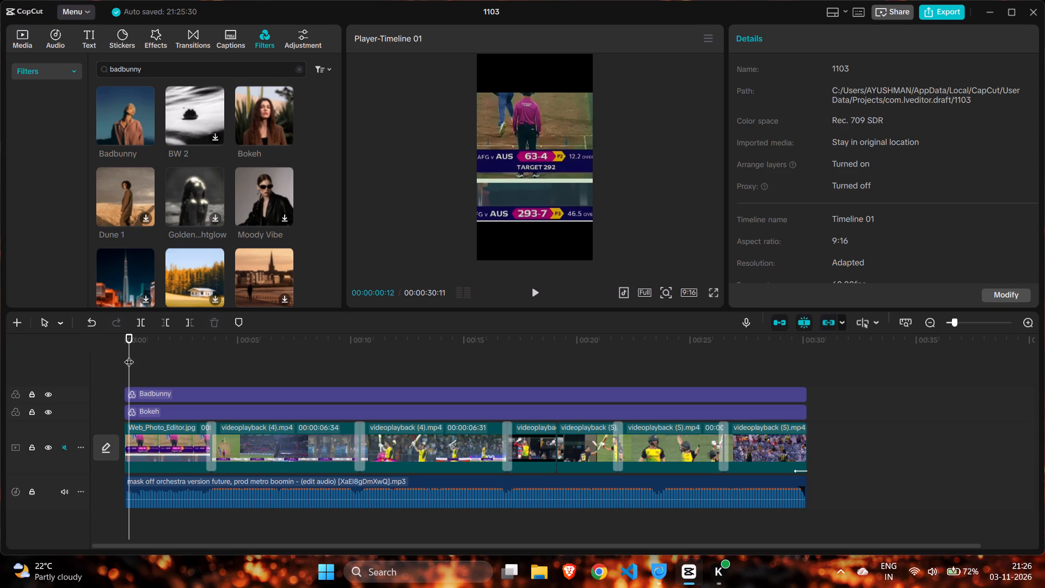
drag(129, 355, 104, 361)
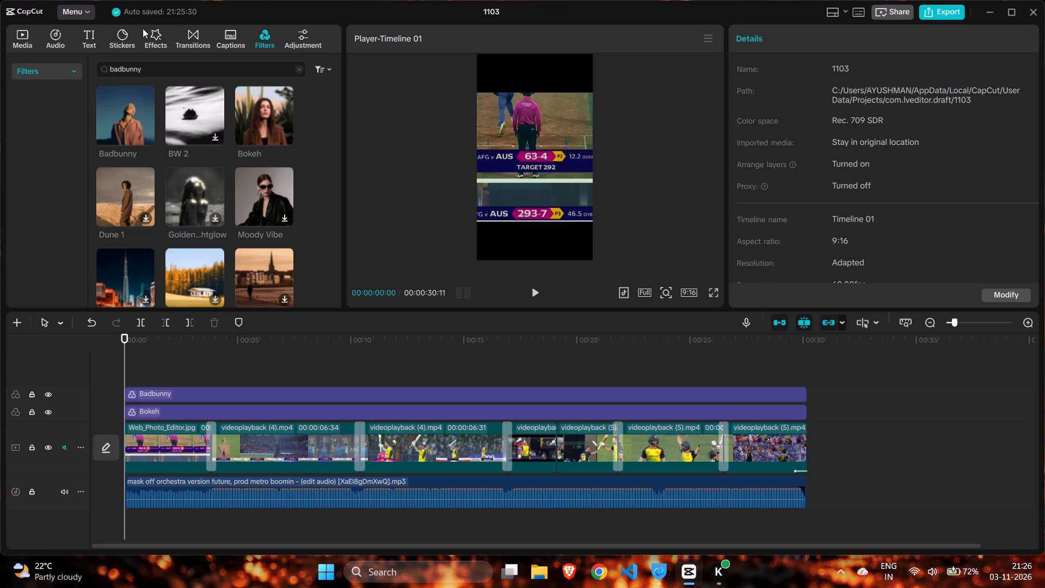
Search the video effects for shake.
click(156, 37)
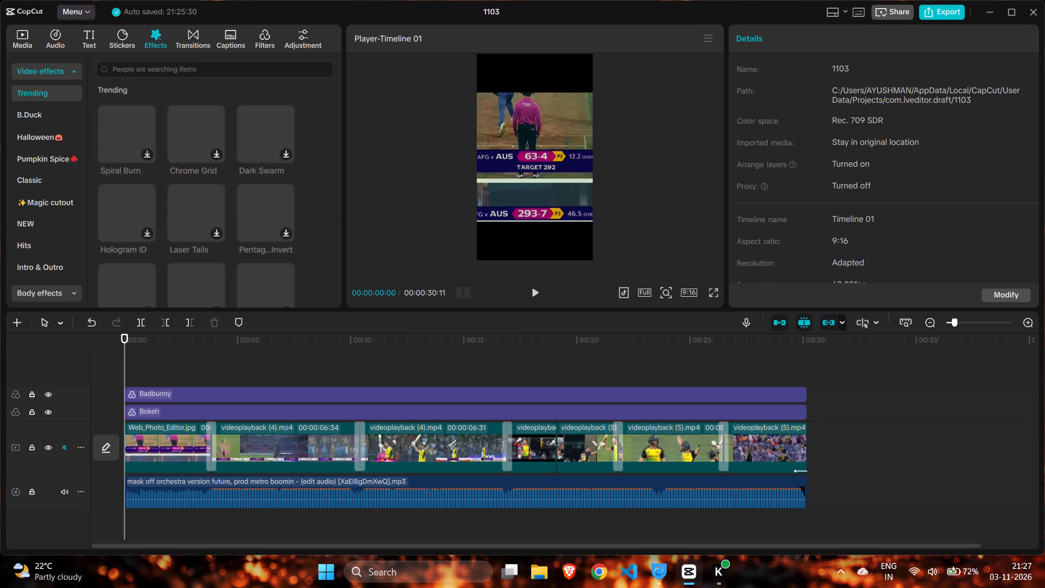
click(134, 68)
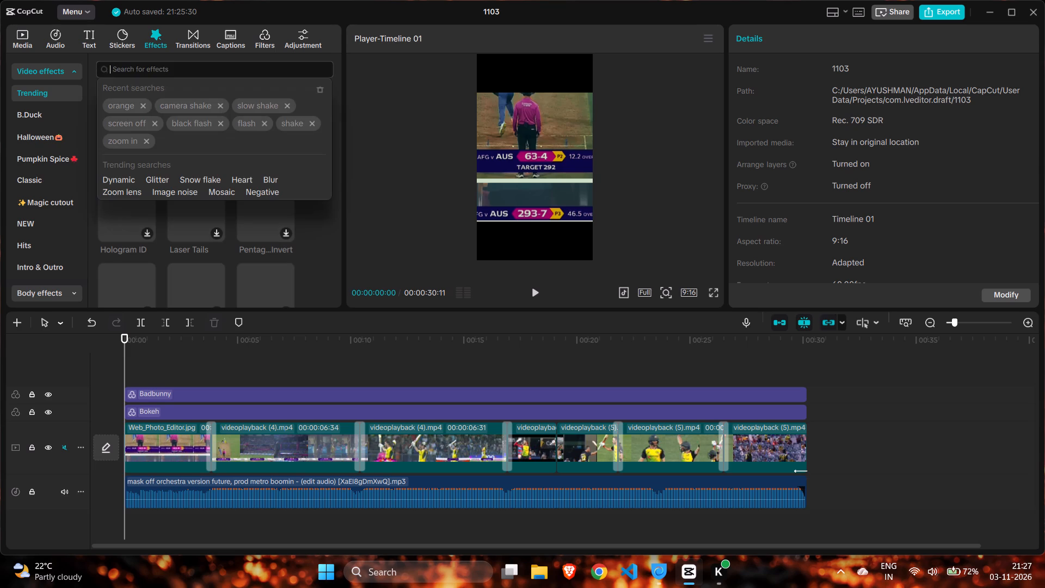
click(286, 120)
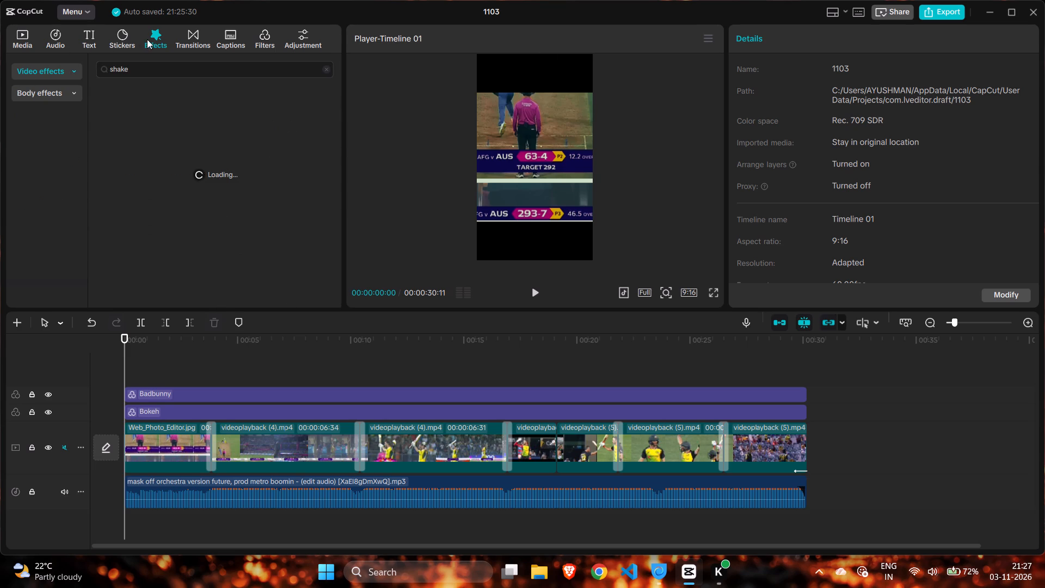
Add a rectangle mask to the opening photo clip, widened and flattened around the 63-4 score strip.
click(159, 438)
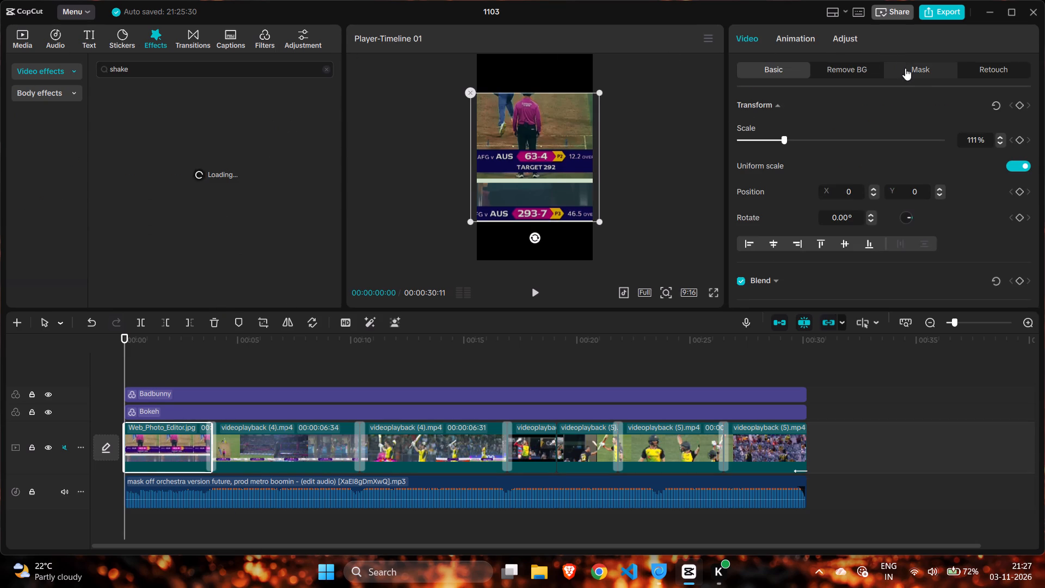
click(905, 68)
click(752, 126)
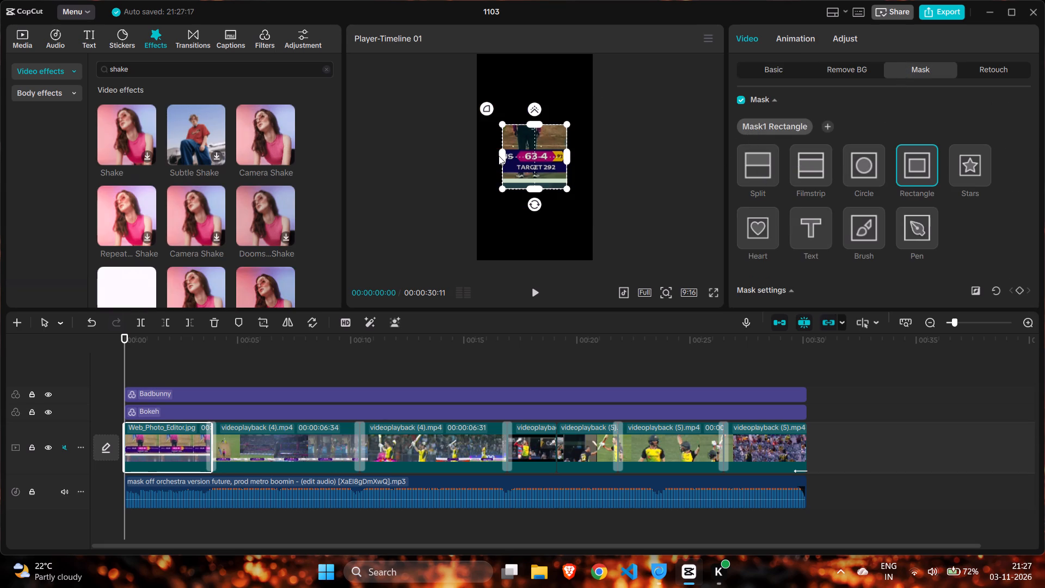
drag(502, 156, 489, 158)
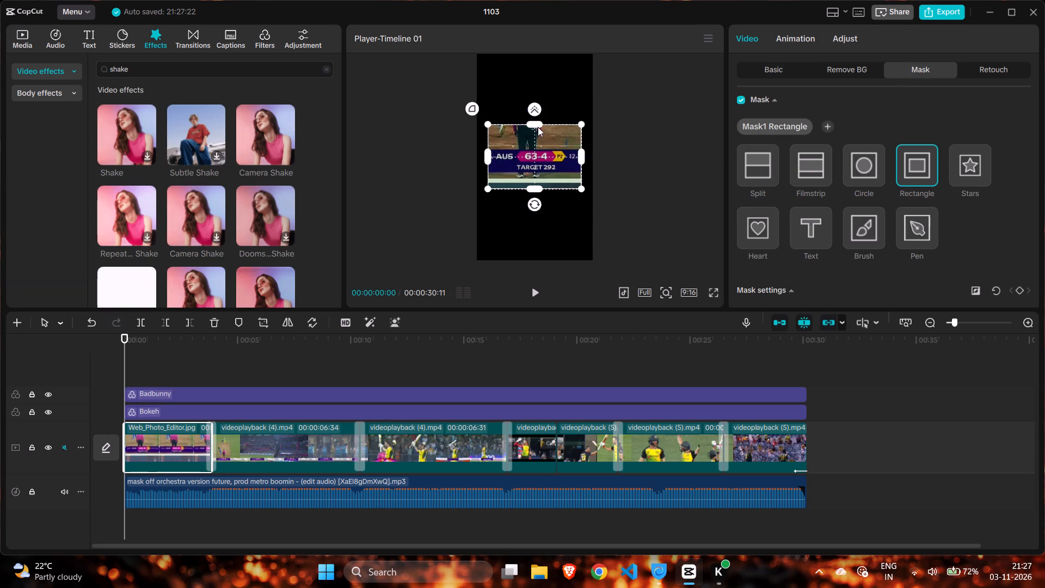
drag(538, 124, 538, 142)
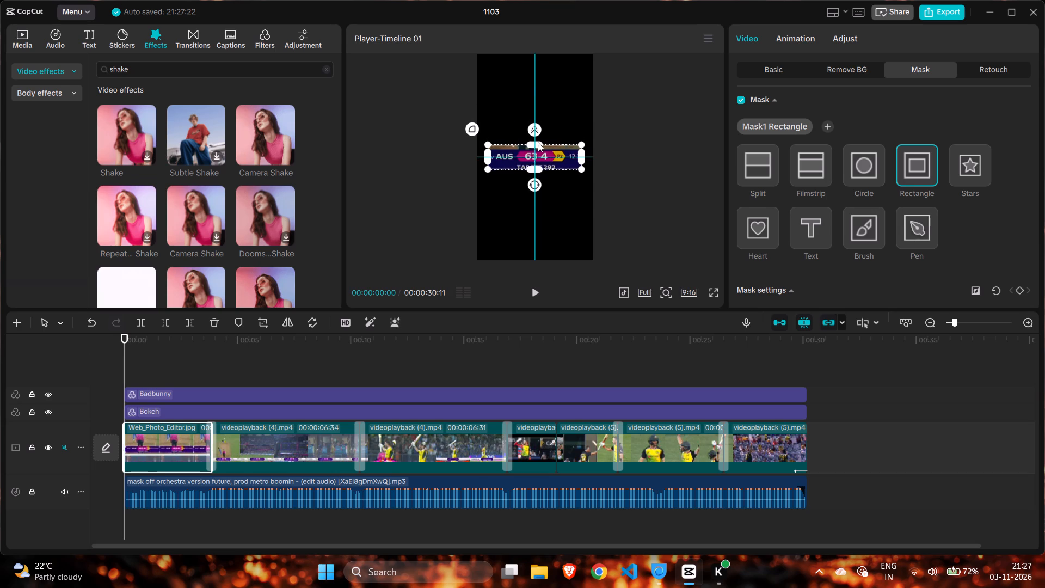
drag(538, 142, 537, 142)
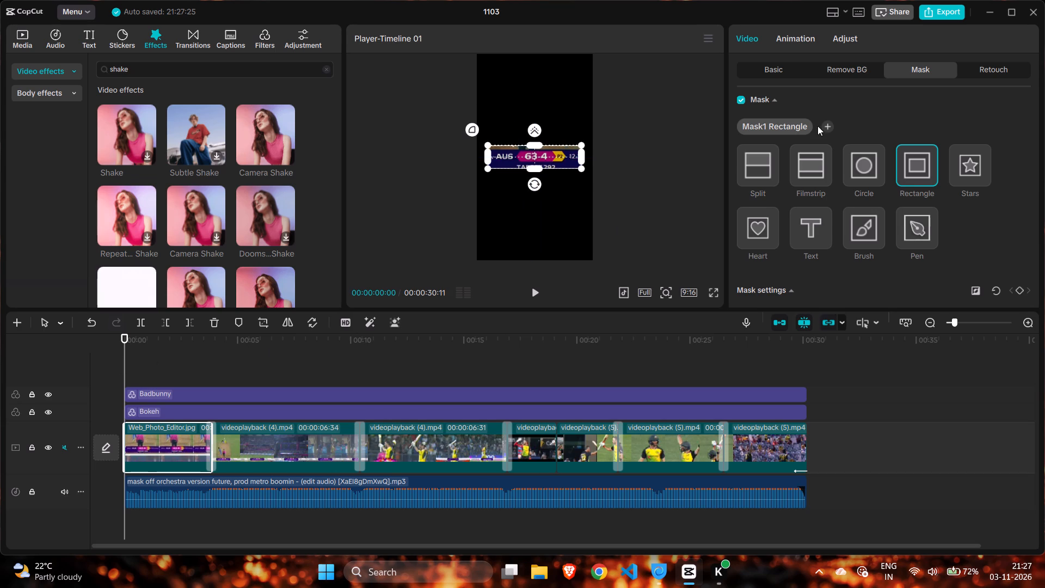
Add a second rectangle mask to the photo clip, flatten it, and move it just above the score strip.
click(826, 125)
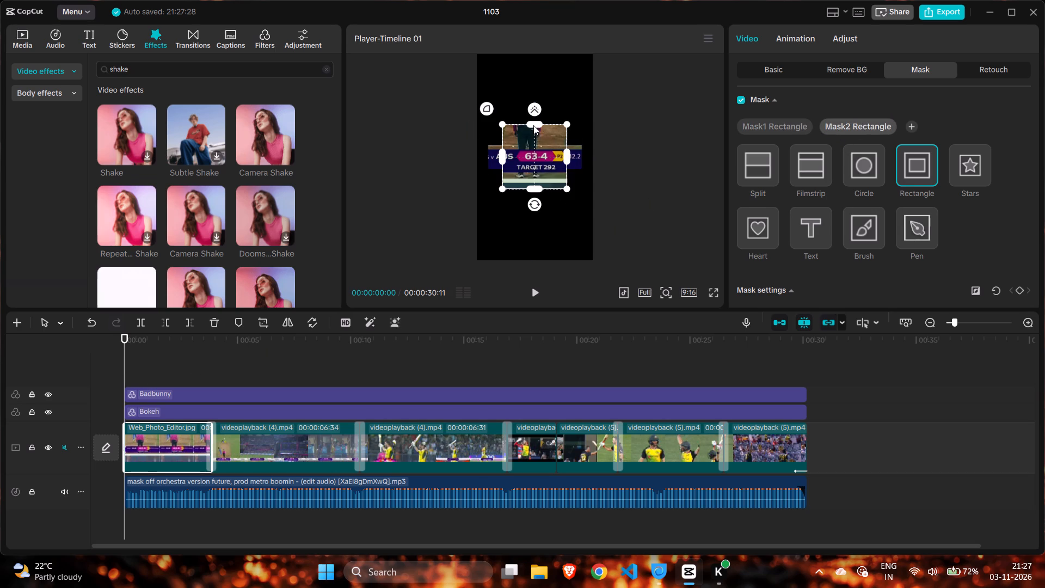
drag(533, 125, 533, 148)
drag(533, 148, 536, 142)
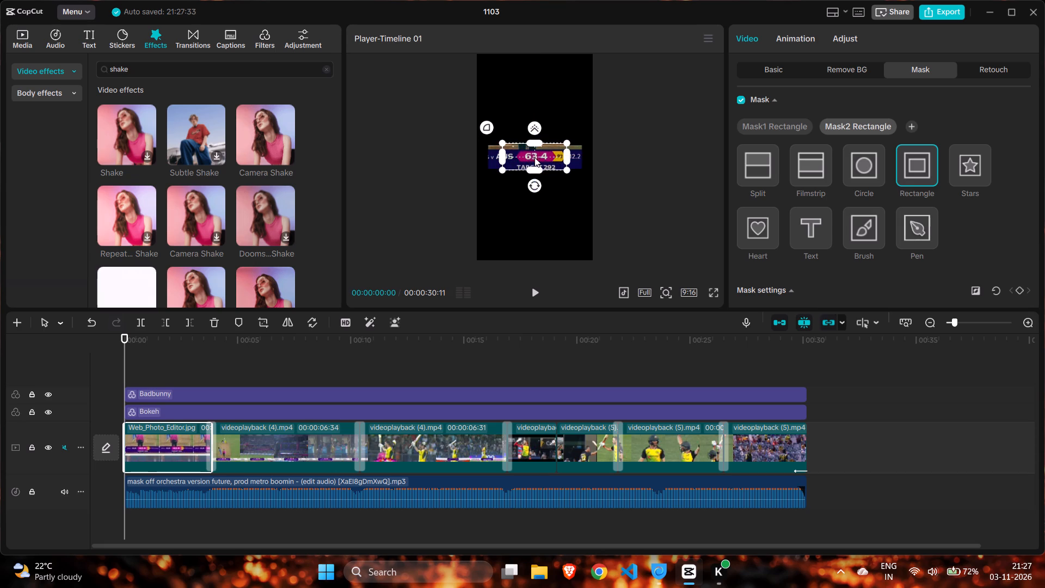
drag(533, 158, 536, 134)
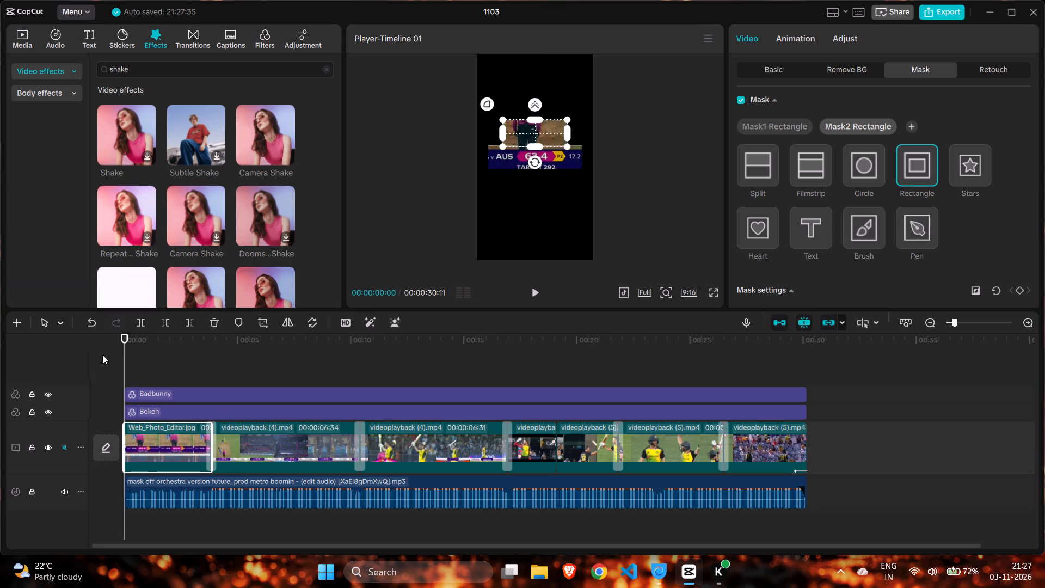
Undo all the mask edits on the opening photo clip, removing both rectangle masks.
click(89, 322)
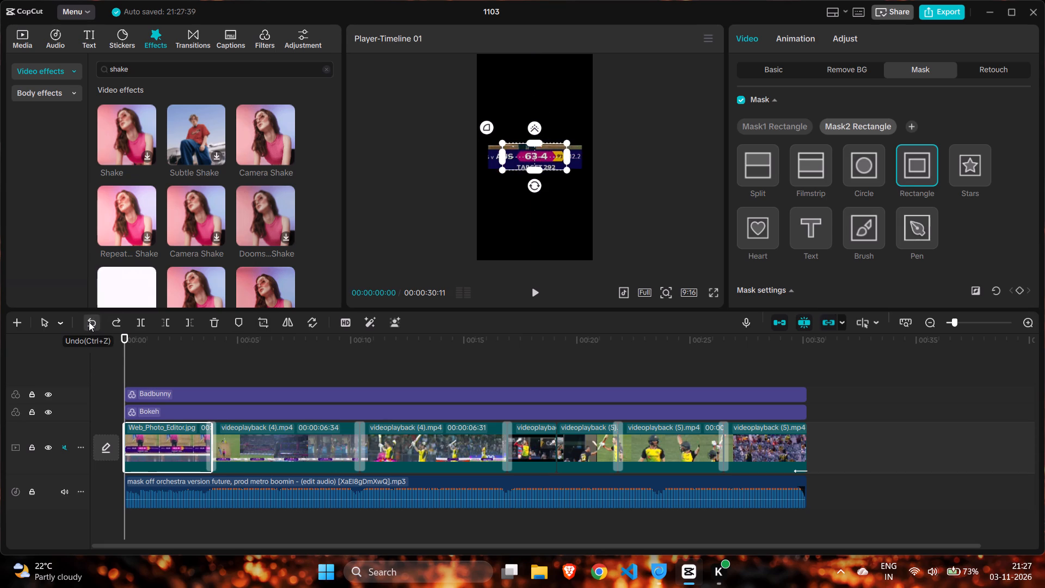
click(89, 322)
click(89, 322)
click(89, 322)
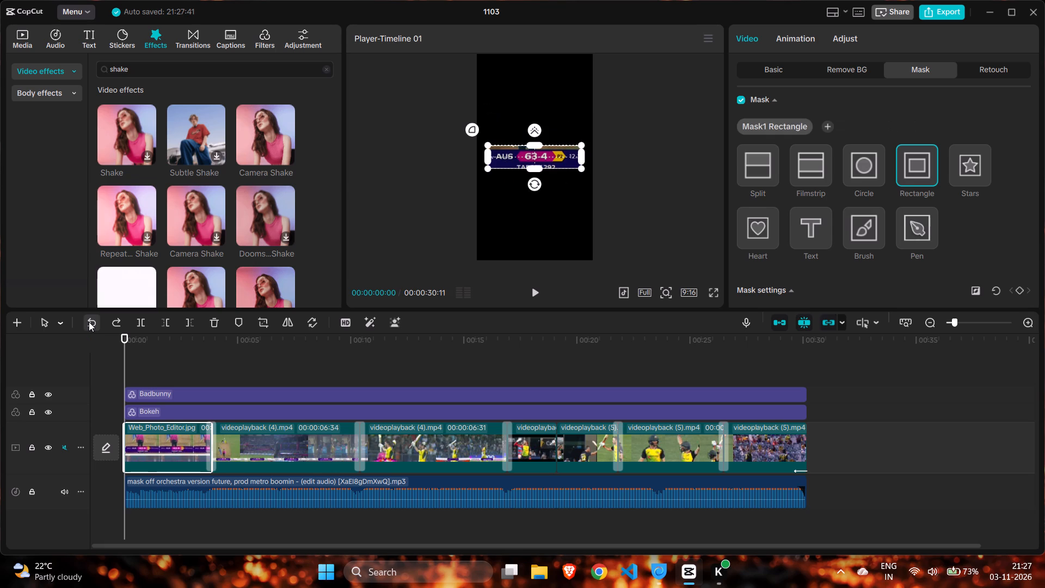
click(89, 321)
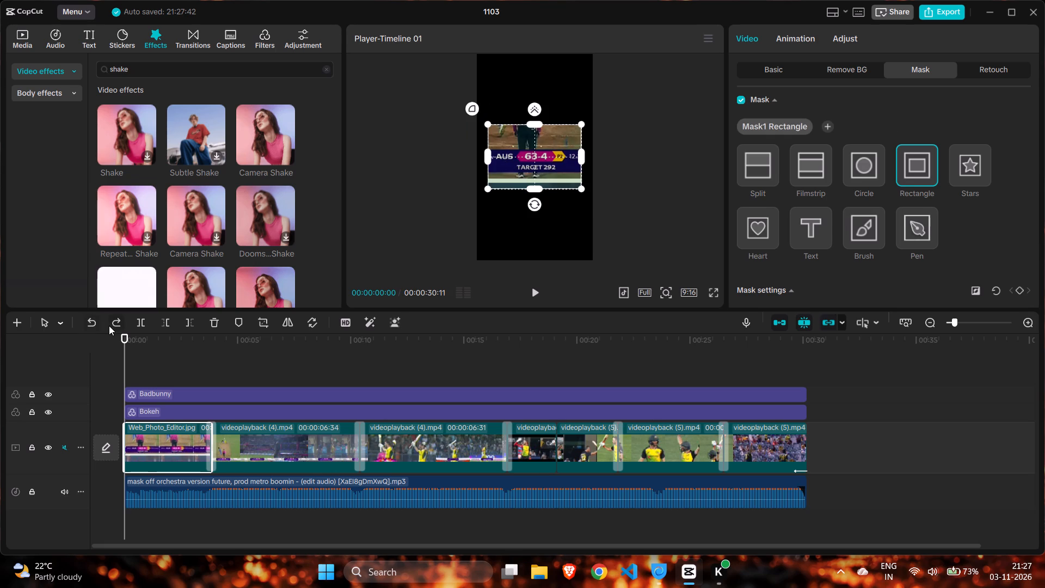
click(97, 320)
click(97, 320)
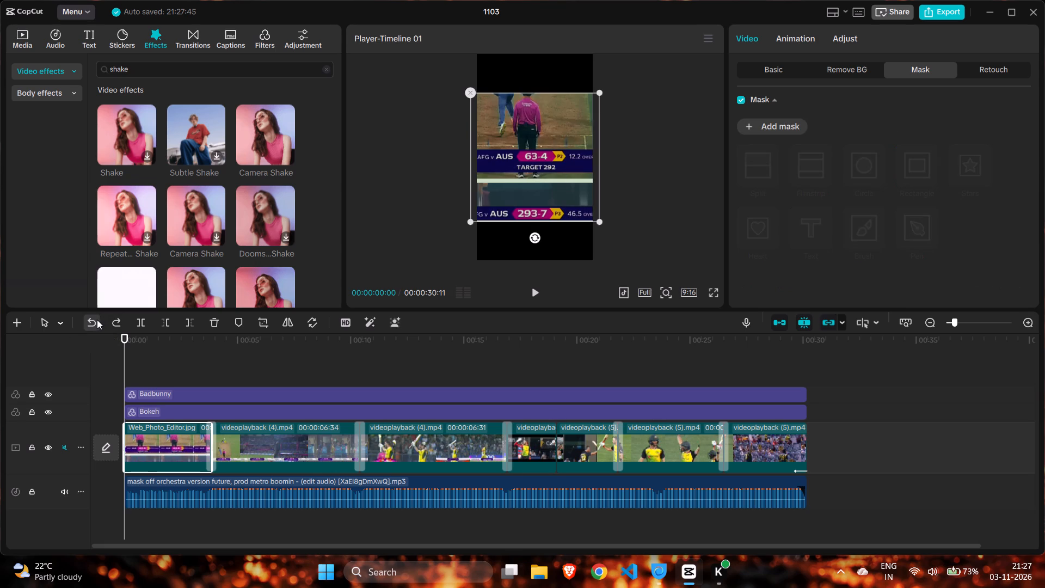
Scrub through the opening photo and the first video clip to examine where they change.
click(173, 365)
drag(173, 365, 147, 362)
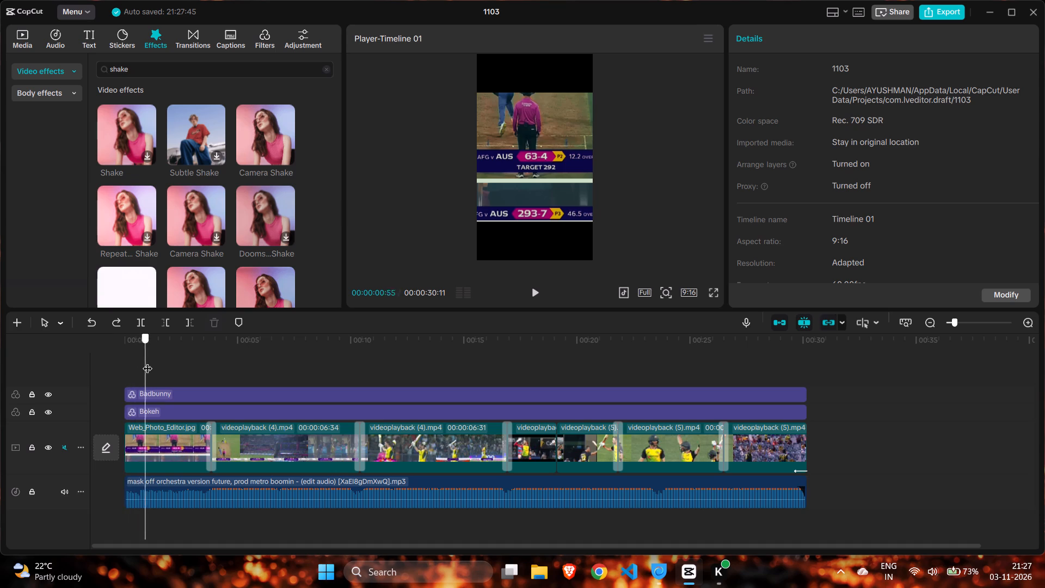
drag(147, 362, 245, 375)
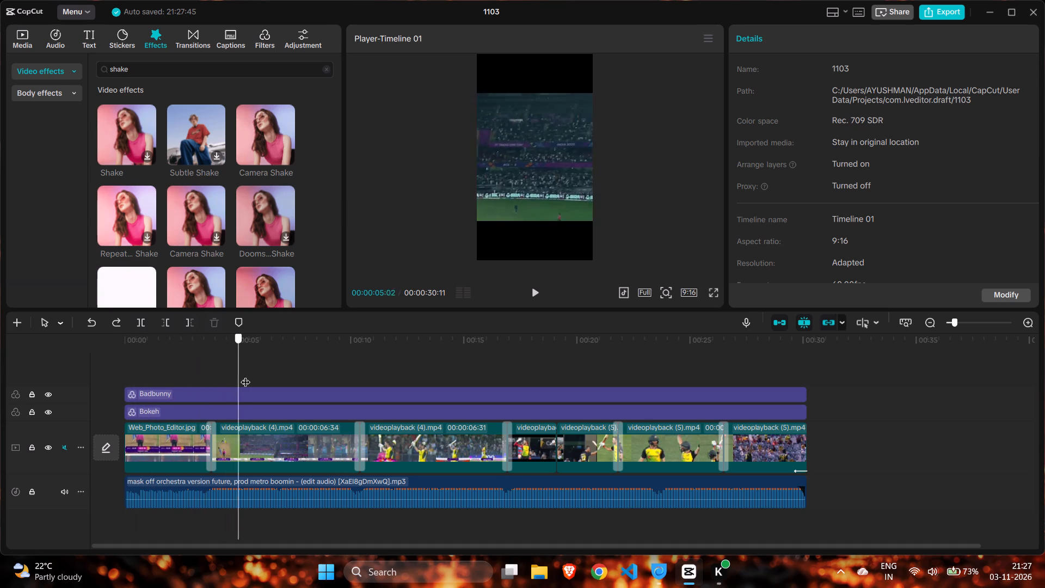
drag(245, 375, 136, 369)
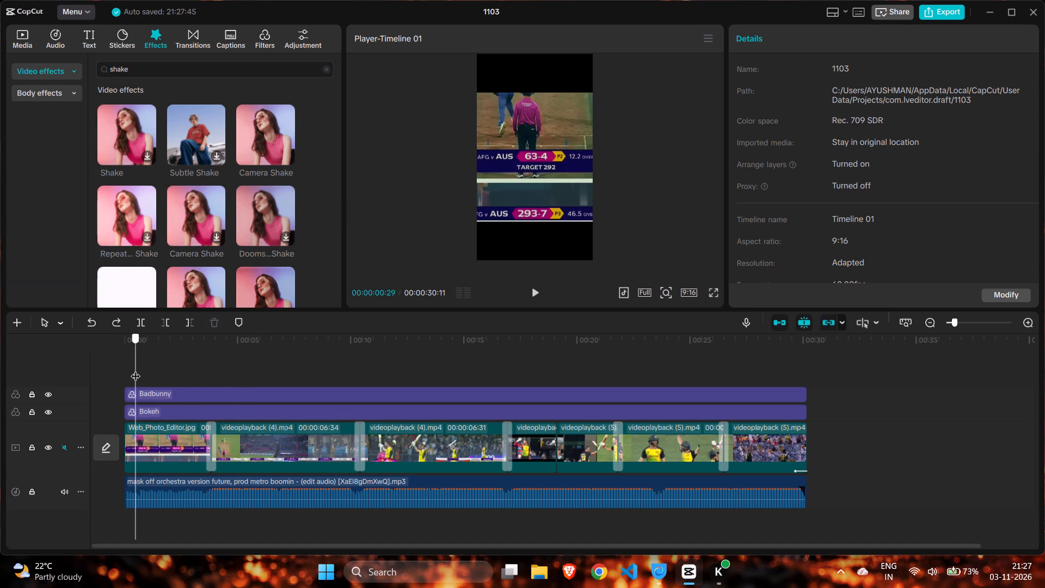
drag(136, 369, 128, 363)
click(128, 363)
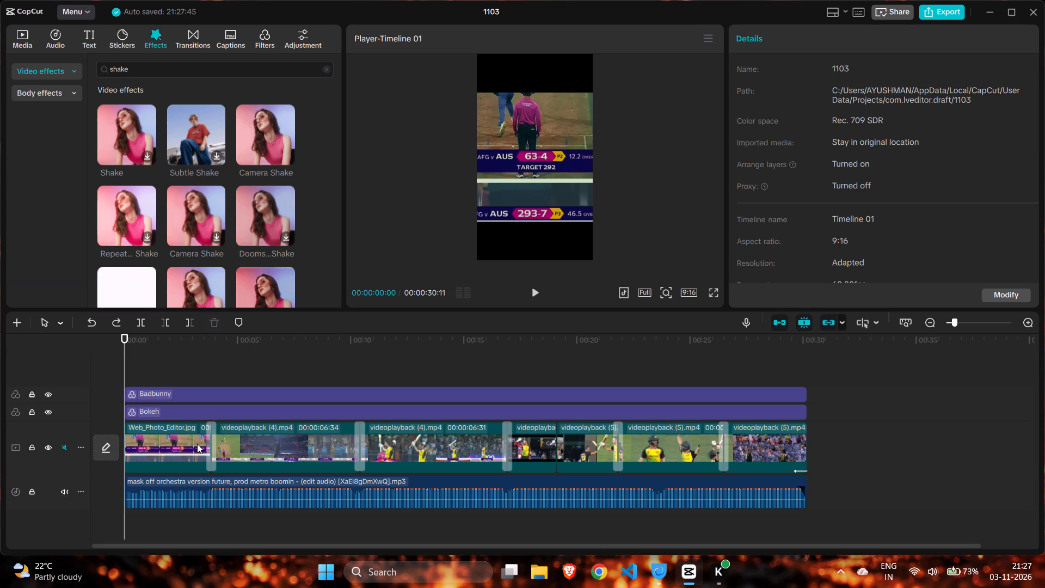
click(181, 444)
drag(179, 443, 161, 444)
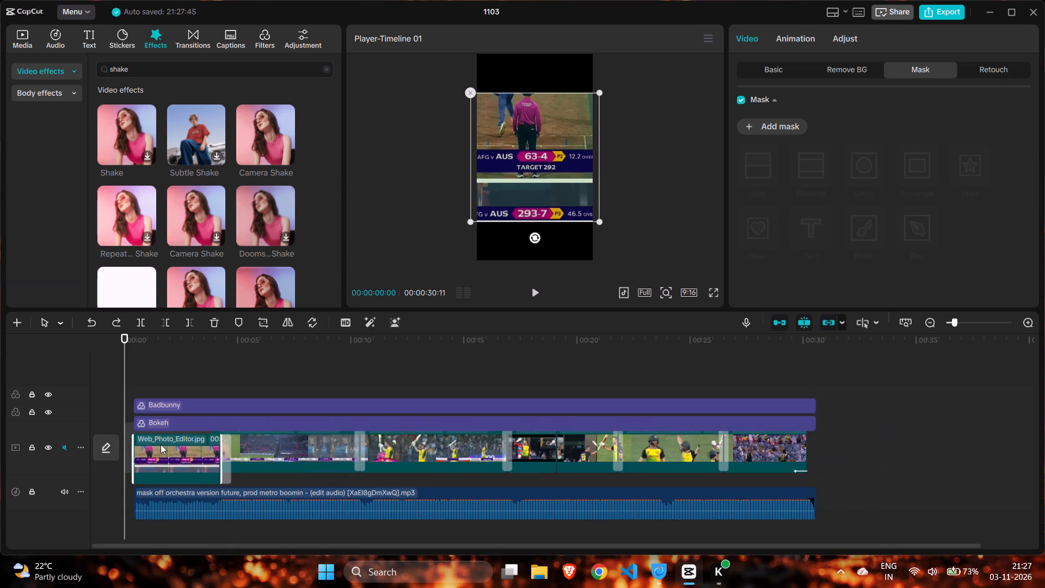
drag(161, 444, 144, 438)
click(196, 369)
drag(196, 369, 210, 370)
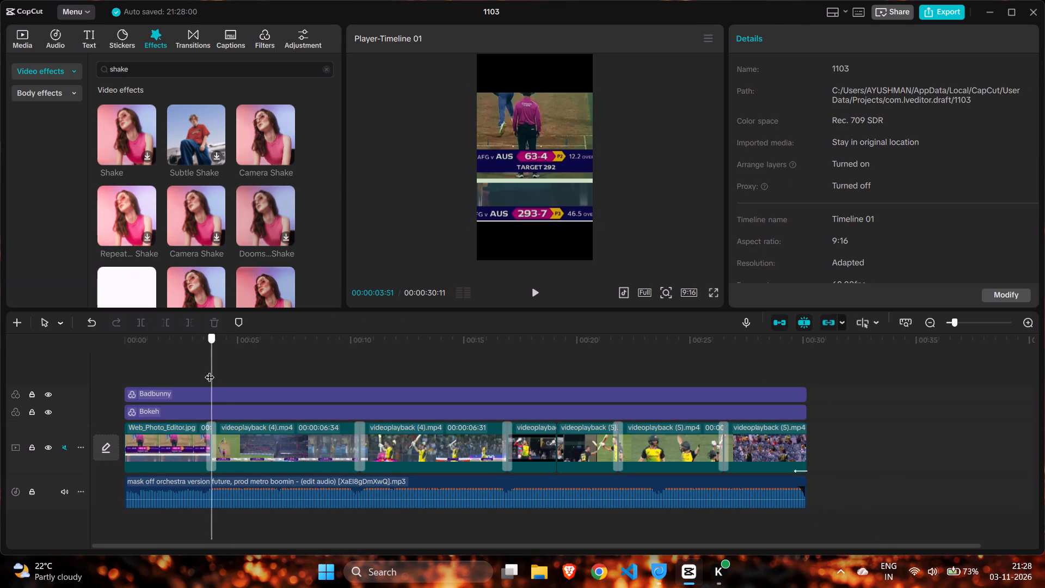
drag(210, 370, 282, 380)
drag(283, 380, 284, 380)
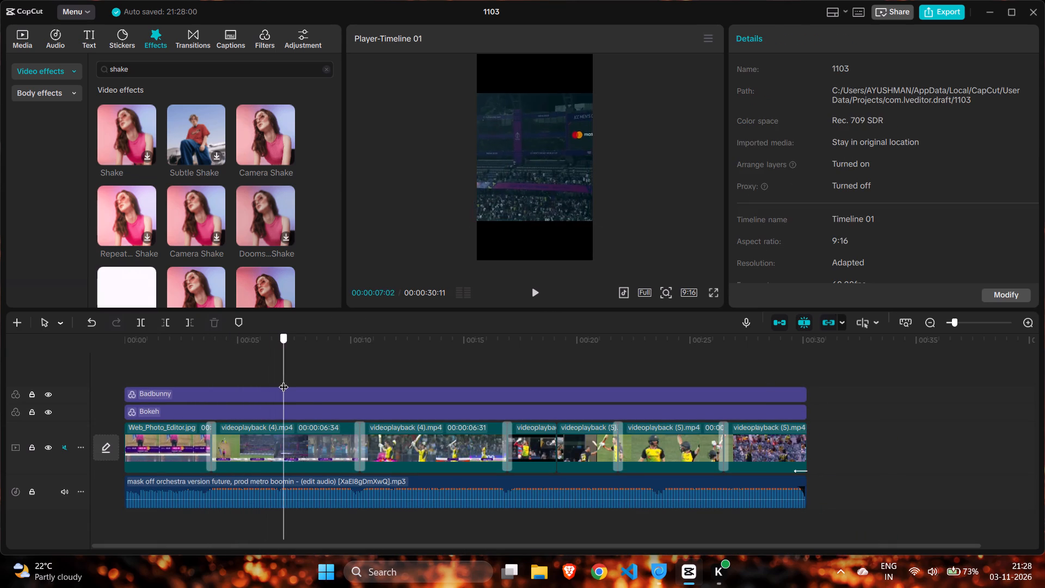
drag(284, 380, 312, 372)
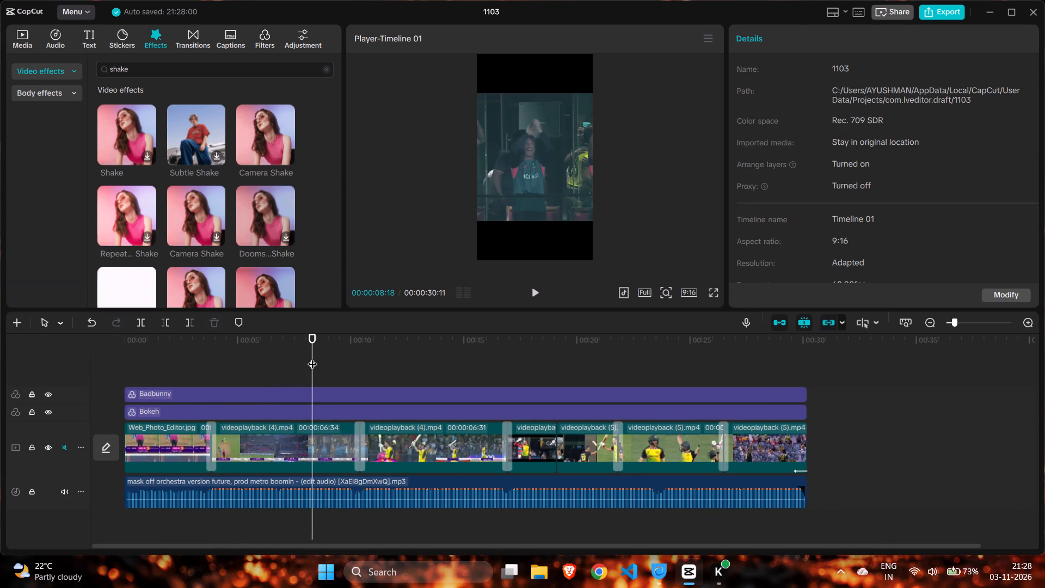
drag(312, 358, 282, 357)
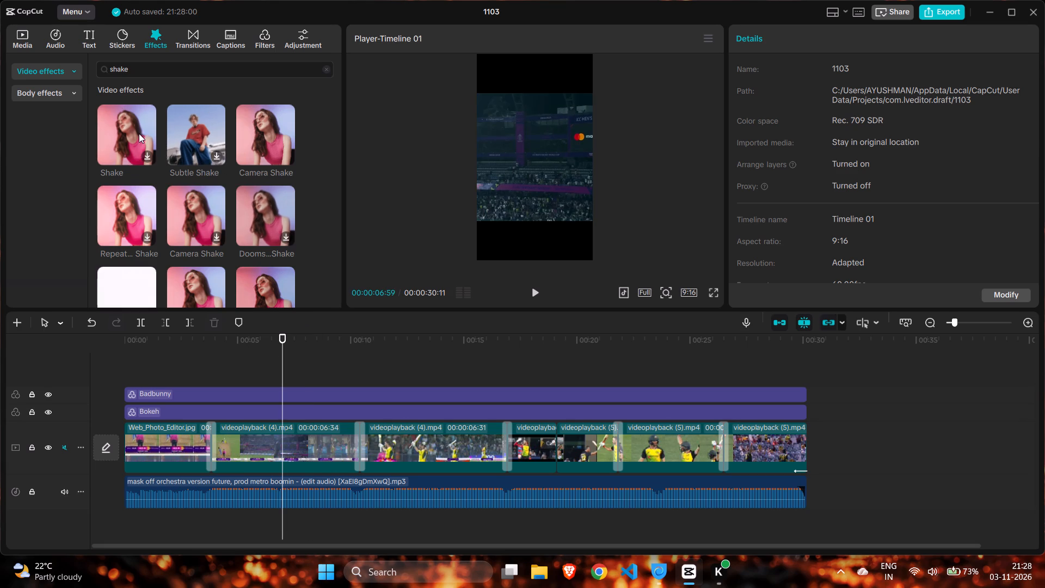
Add the Camera Shake effect at the very start of the timeline, on a new track above the Badbunny filter.
drag(265, 137, 126, 351)
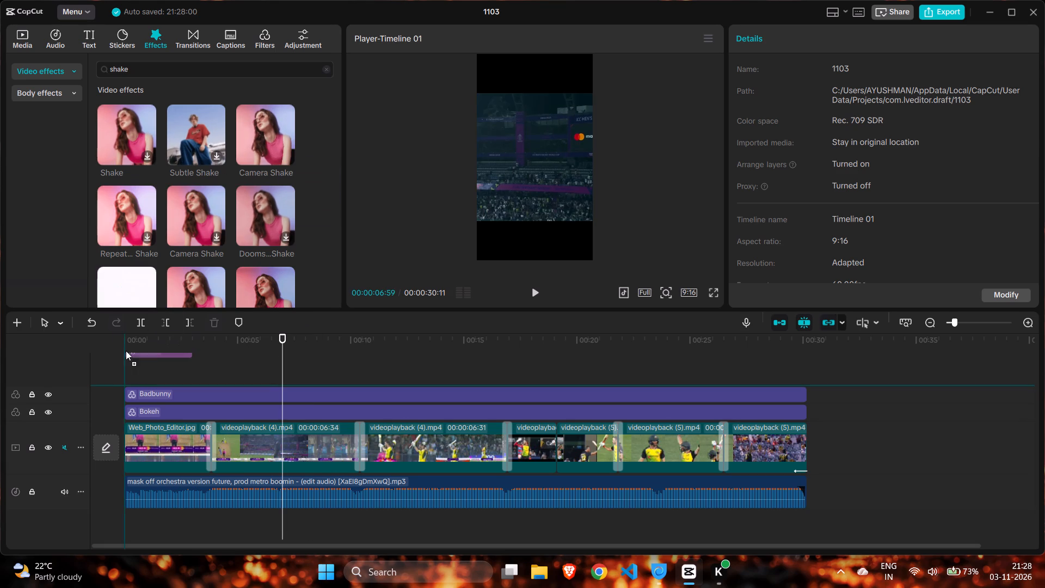
drag(126, 351, 126, 367)
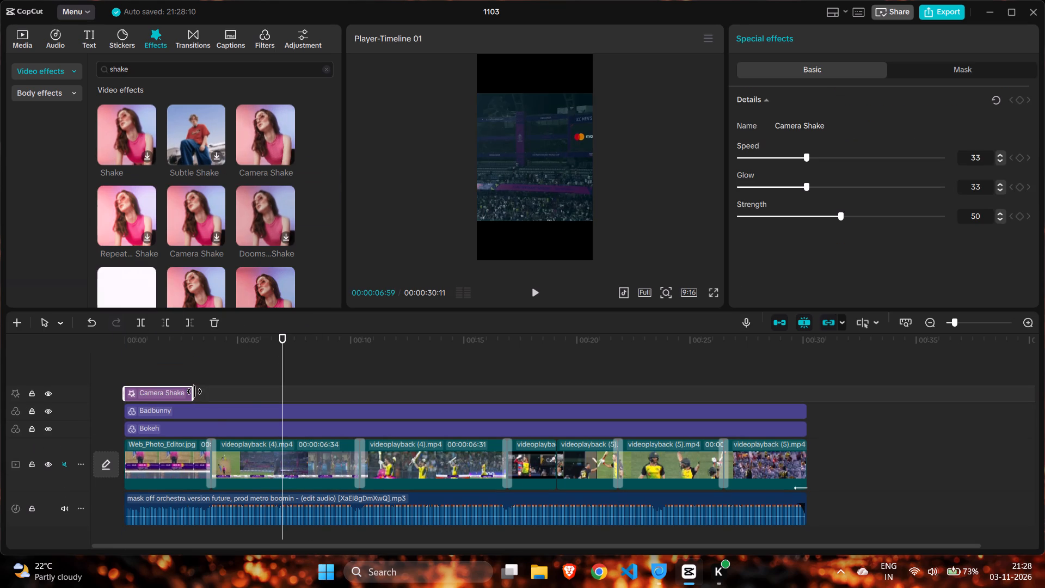
Extend the Camera Shake effect to the end of the timeline so it spans all the clips.
drag(194, 391, 791, 392)
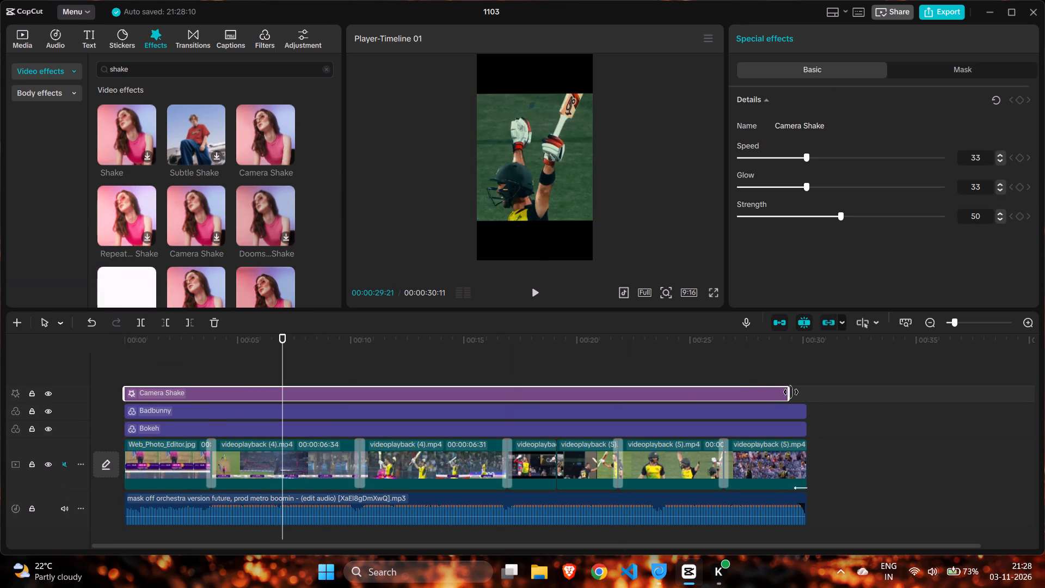
drag(791, 392, 803, 395)
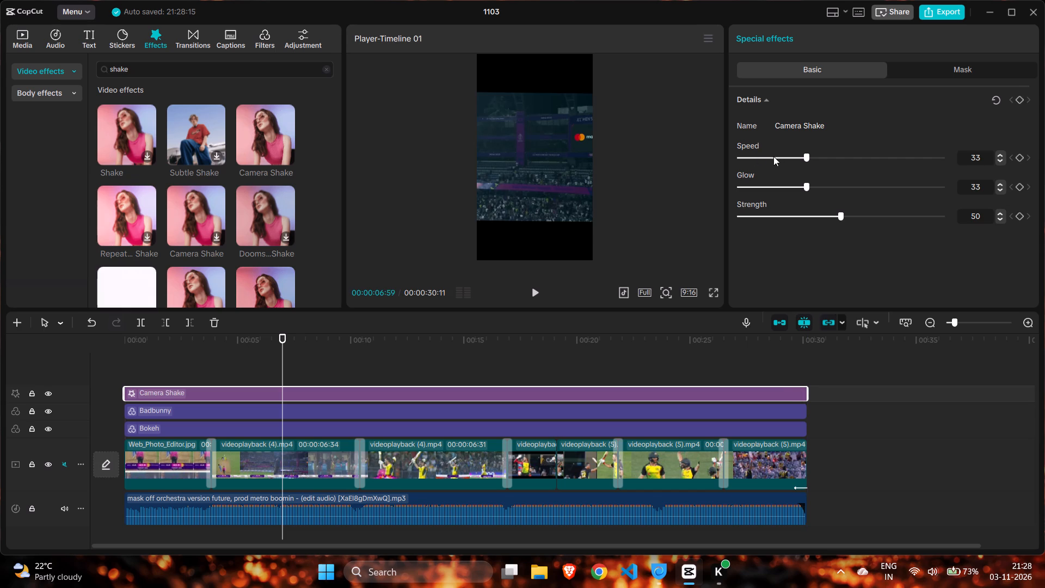
Set the Camera Shake effect's Speed to 18, Glow to 27 and Strength to 23.
click(766, 157)
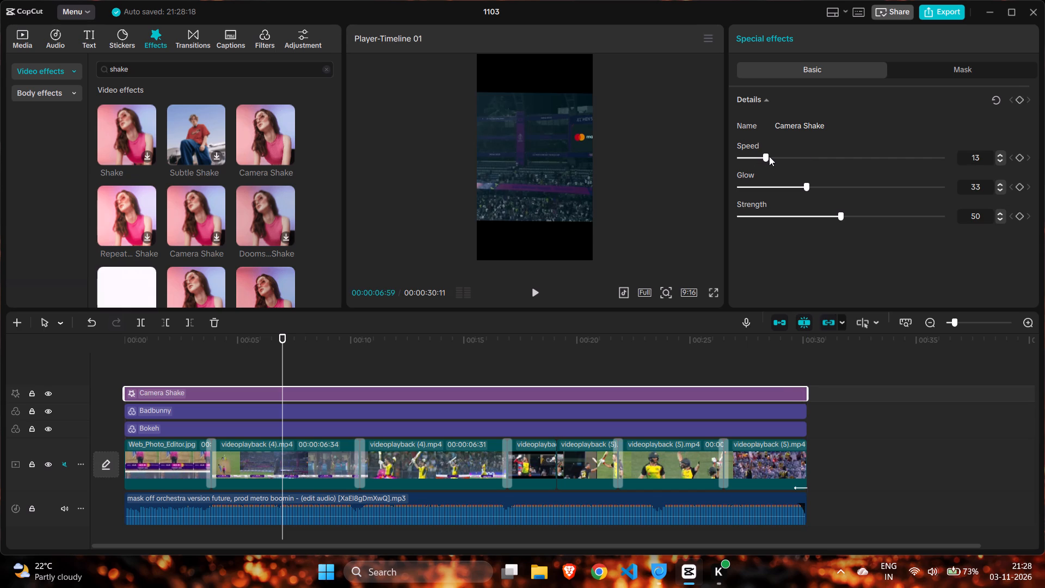
click(771, 156)
double_click(999, 156)
click(794, 188)
click(786, 213)
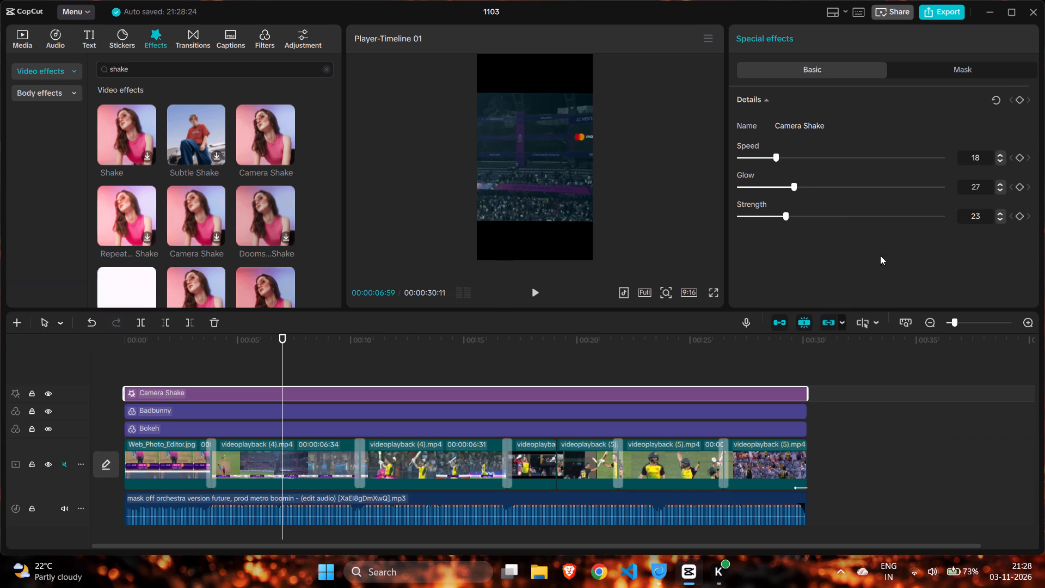
Play the edit from the start to review the shake effect over the clips, and return to the beginning.
click(156, 362)
drag(156, 362, 35, 379)
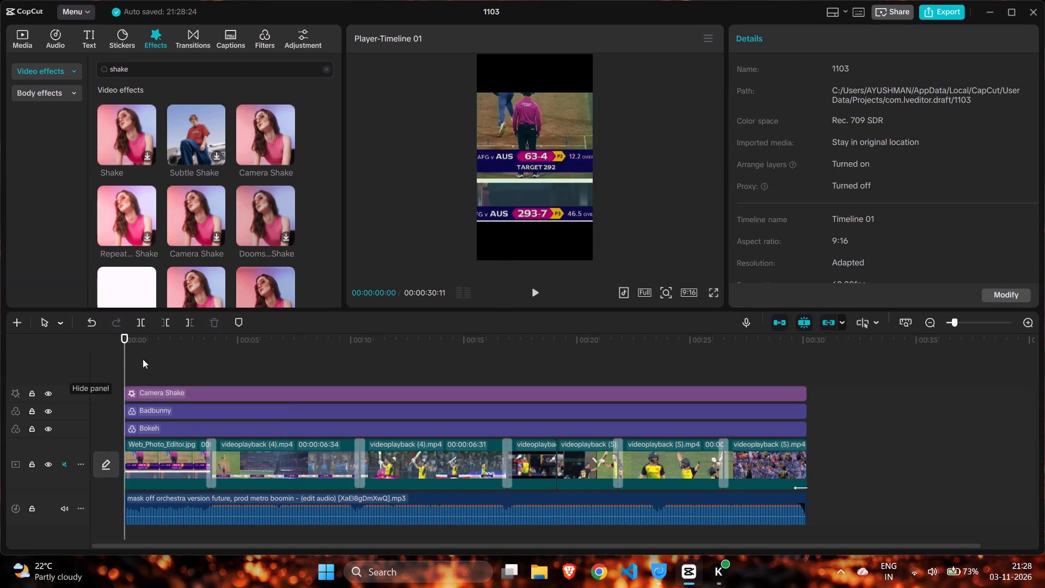
click(538, 287)
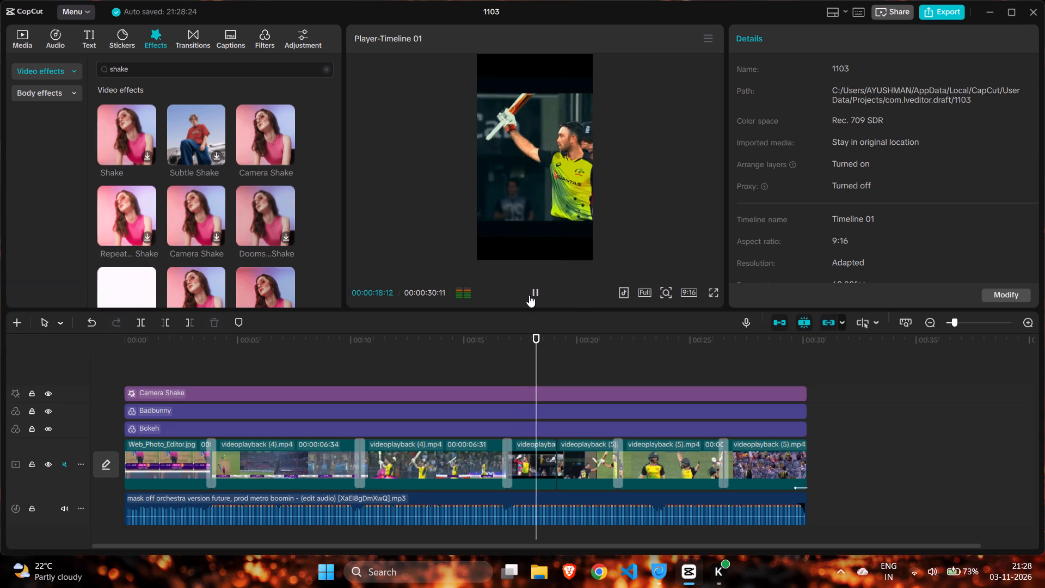
click(529, 295)
click(150, 353)
drag(150, 353, 114, 361)
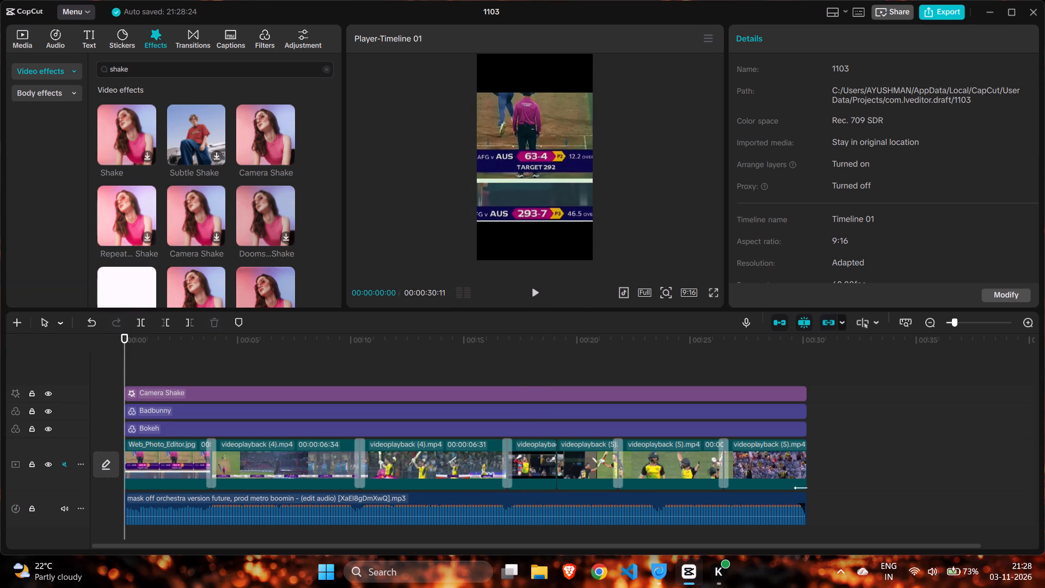
Add a default text clip at the timeline start on a new track above Camera Shake, extended to the photo clip's end.
click(325, 70)
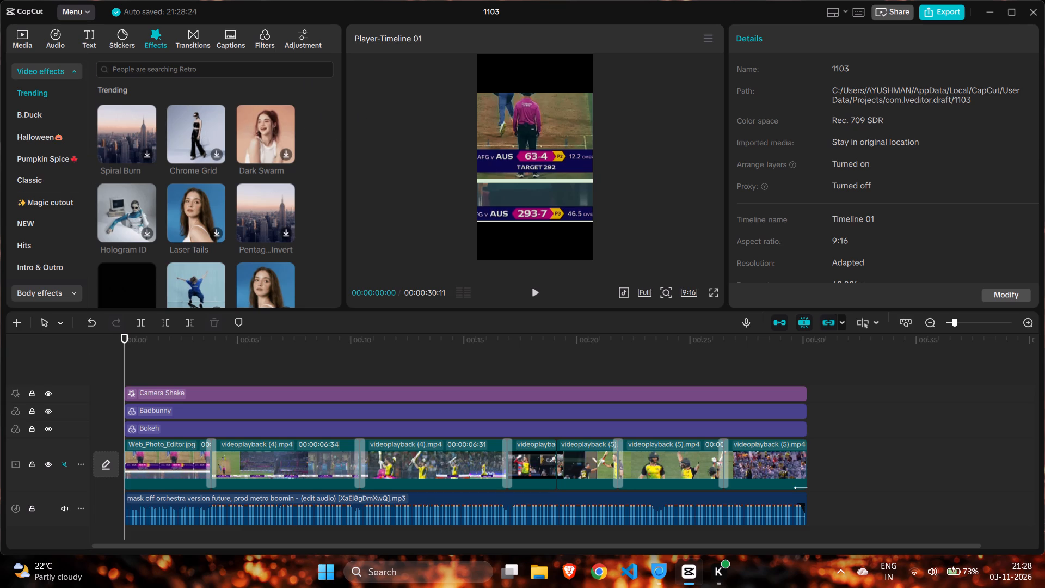
click(92, 41)
drag(113, 74, 122, 375)
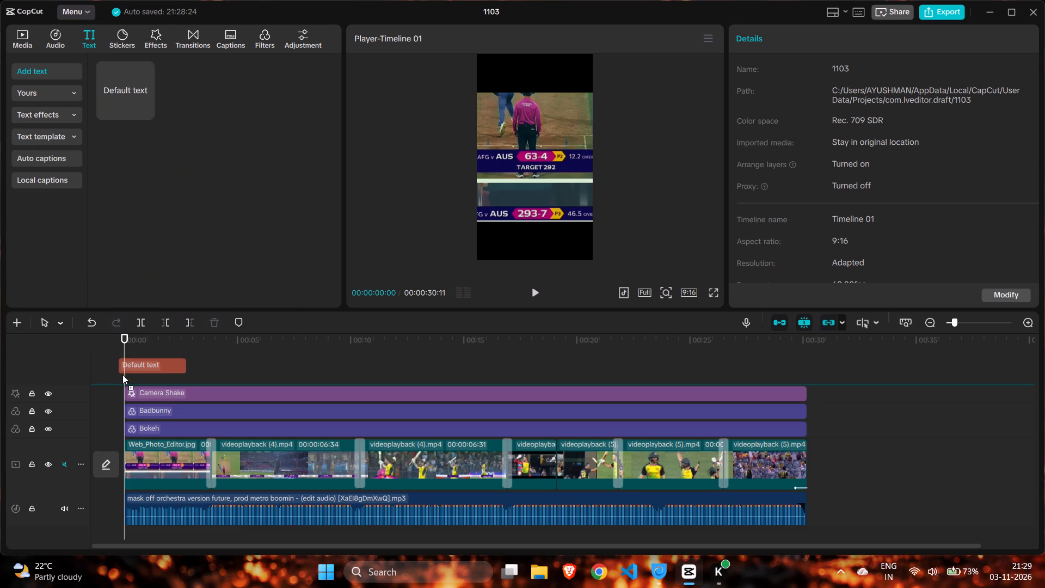
drag(122, 375, 121, 375)
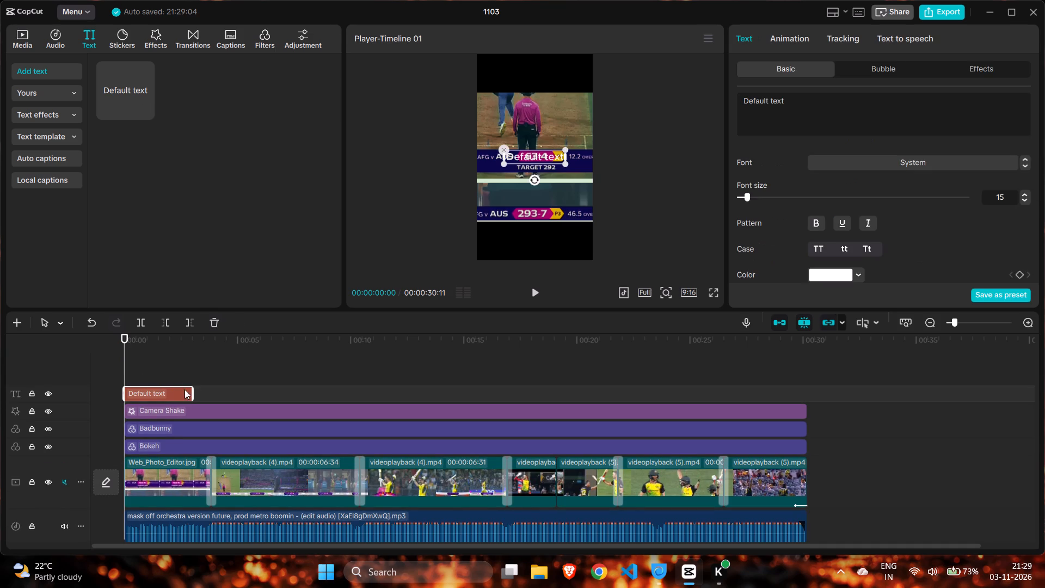
drag(194, 390, 210, 392)
Replace the default wording of the text clip with "The Art..".
click(830, 105)
click(827, 105)
key(BackSpace)
key(BackSpace)
key(BackSpace)
key(BackSpace)
key(BackSpace)
key(BackSpace)
key(BackSpace)
key(BackSpace)
key(BackSpace)
key(BackSpace)
key(BackSpace)
key(BackSpace)
key(BackSpace)
key(BackSpace)
key(BackSpace)
key(BackSpace)
key(BackSpace)
key(BackSpace)
key(BackSpace)
key(BackSpace)
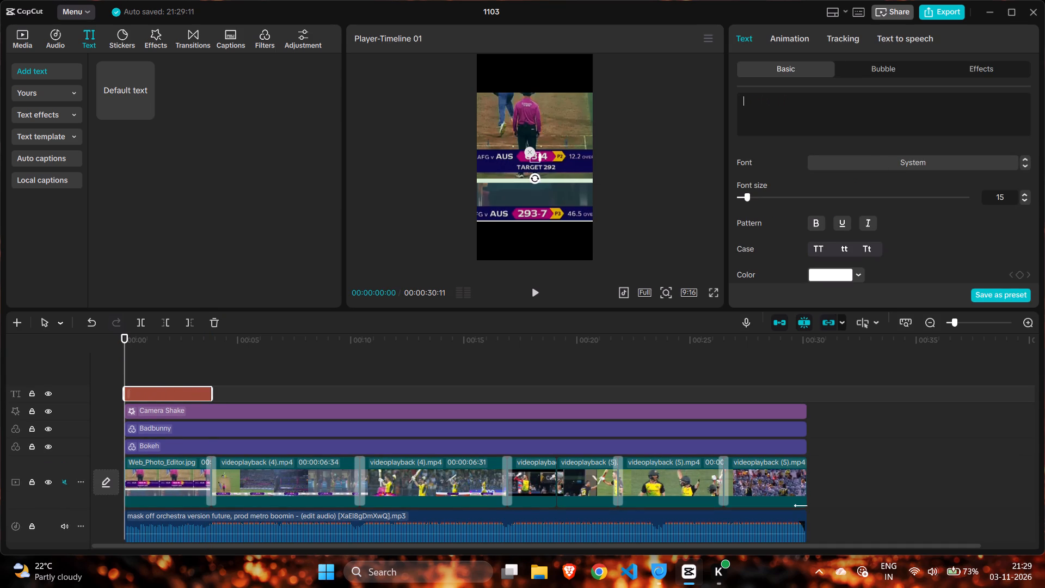
key(shift+t)
text(he)
key(space)
text(Art)
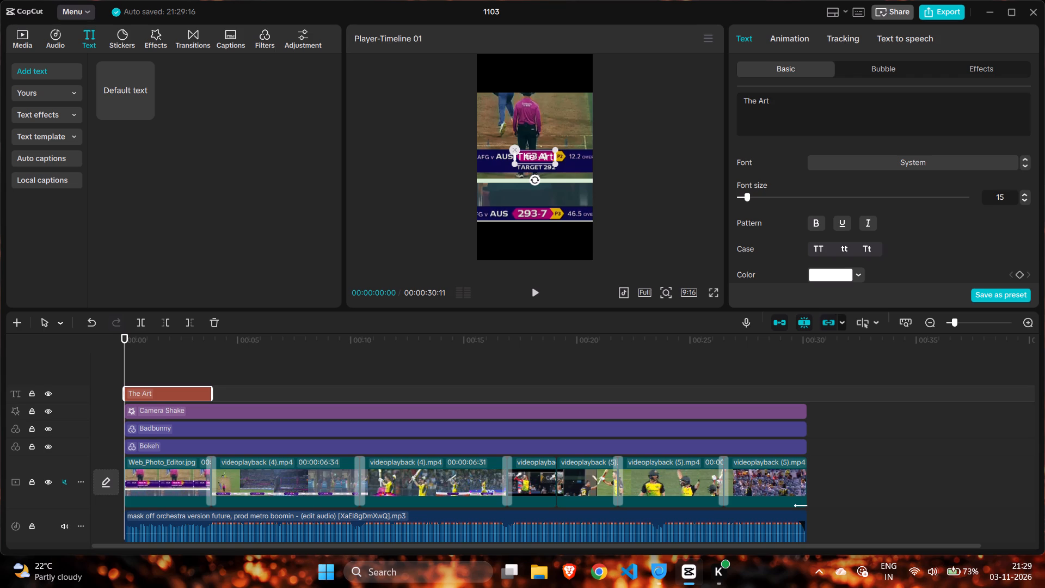
text(..)
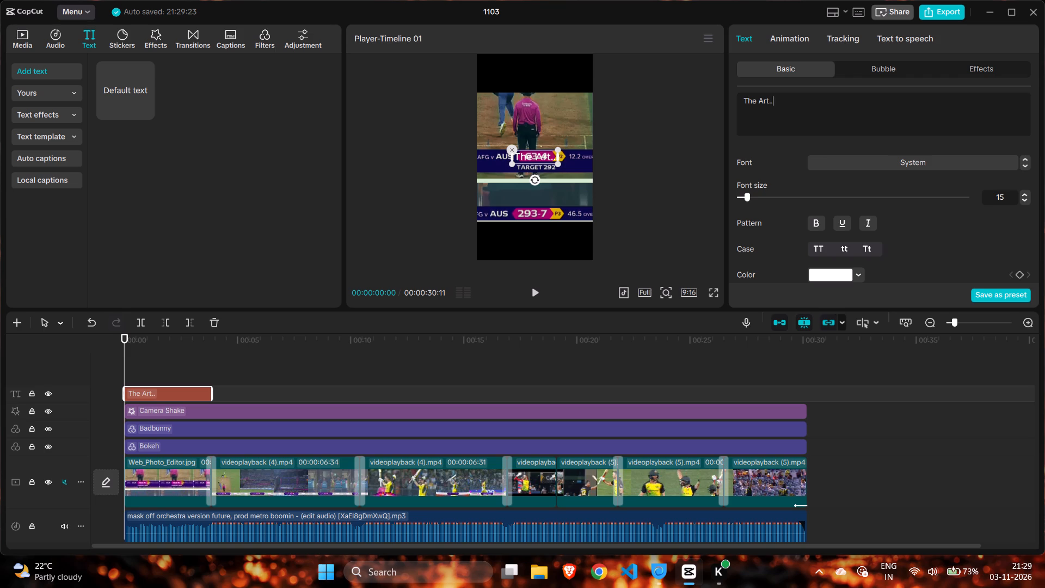
Colour only the "Art.." part of the text yellow, F0FF00.
drag(758, 100, 778, 104)
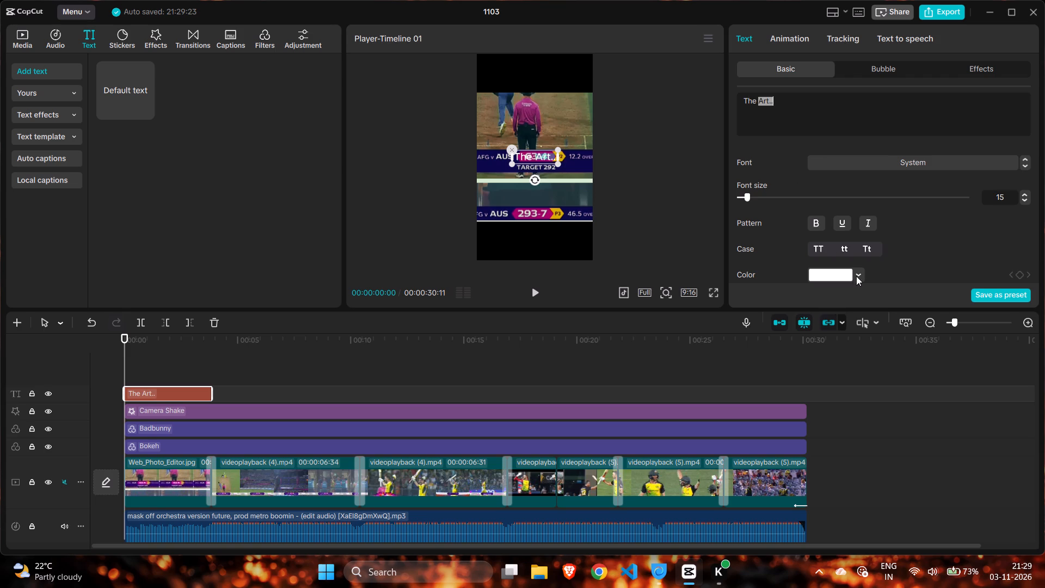
click(859, 274)
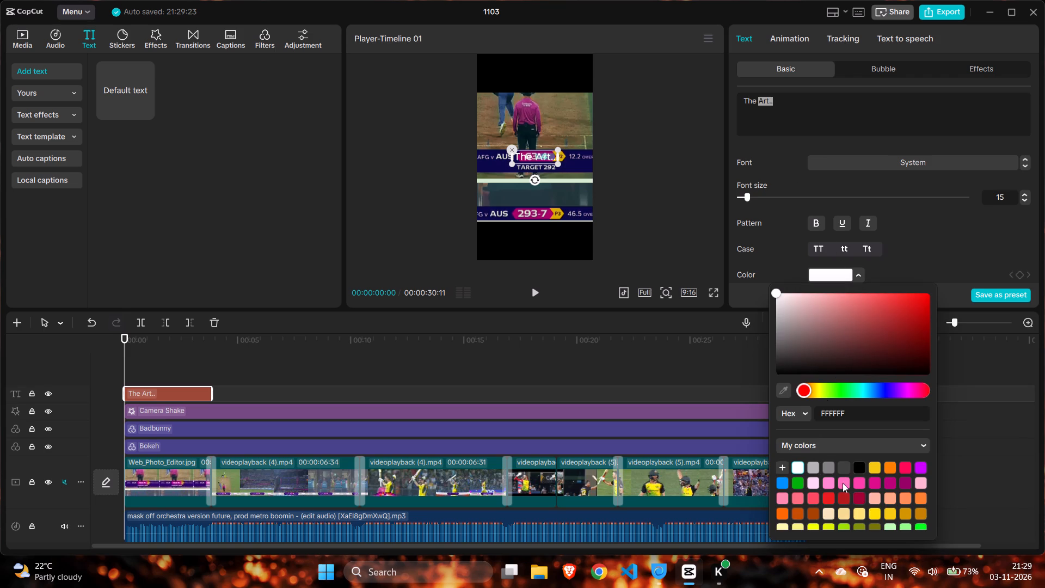
scroll(818, 520, down, 1)
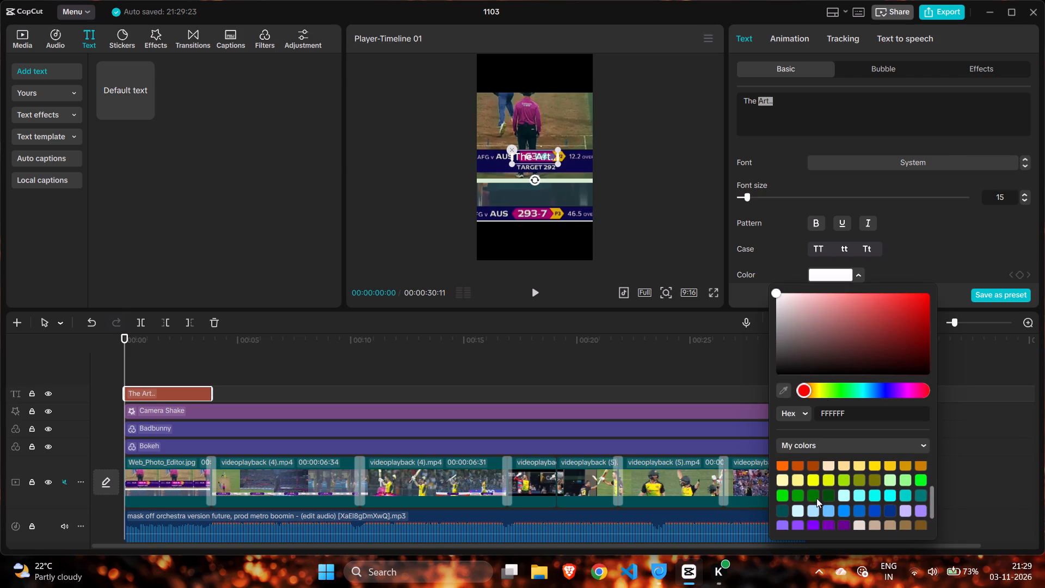
click(813, 483)
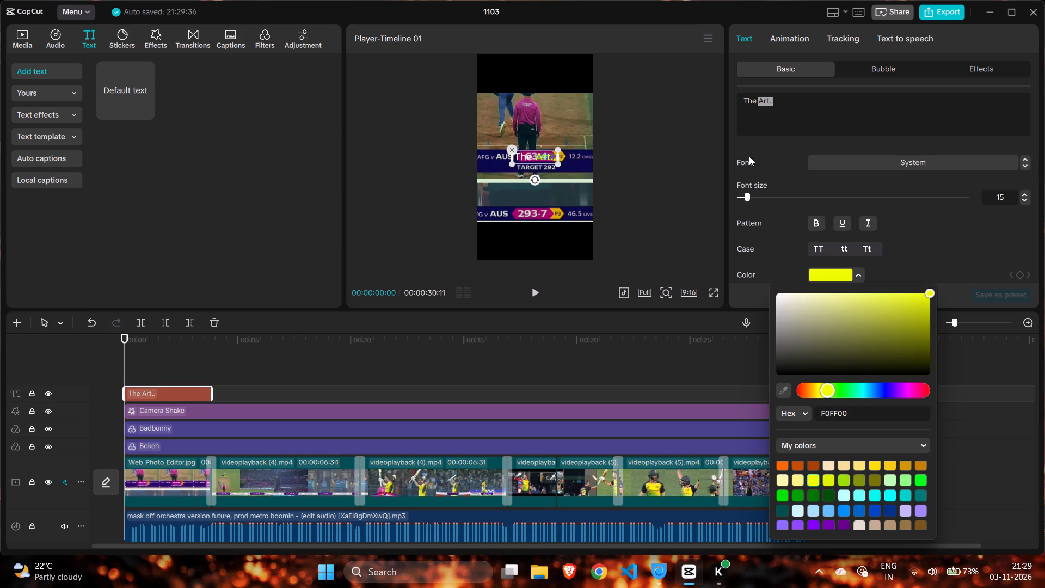
Enable a stroke on the "The Art.." text and reduce its thickness to about 30.
scroll(773, 181, down, 5)
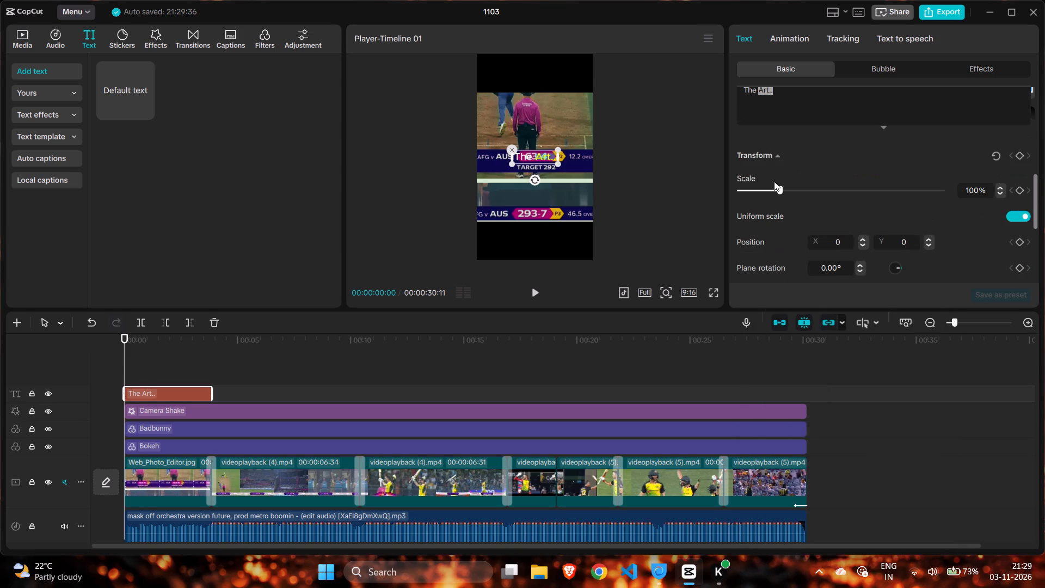
click(794, 118)
scroll(795, 188, down, 2)
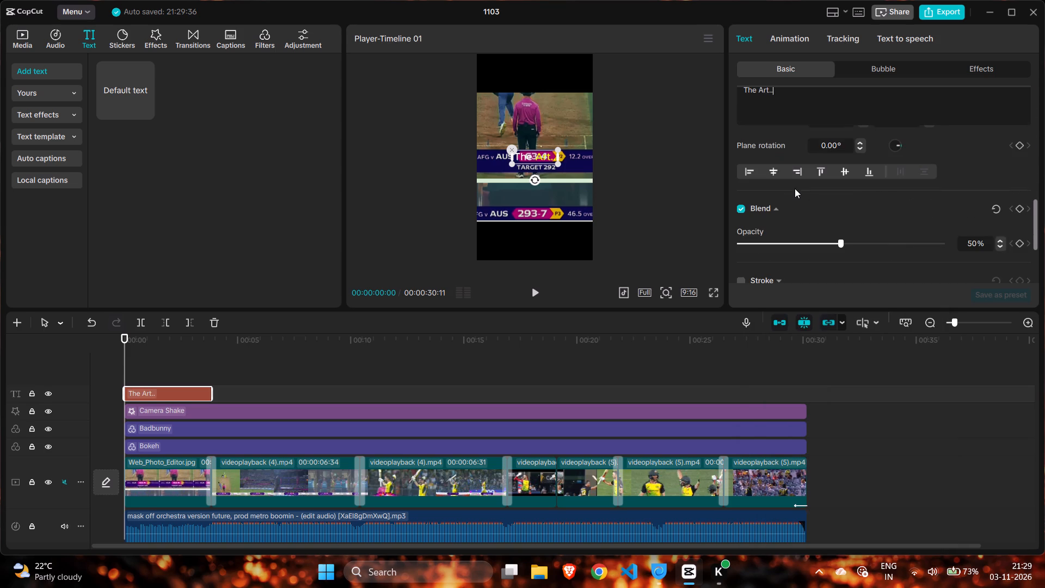
scroll(754, 273, down, 1)
click(742, 223)
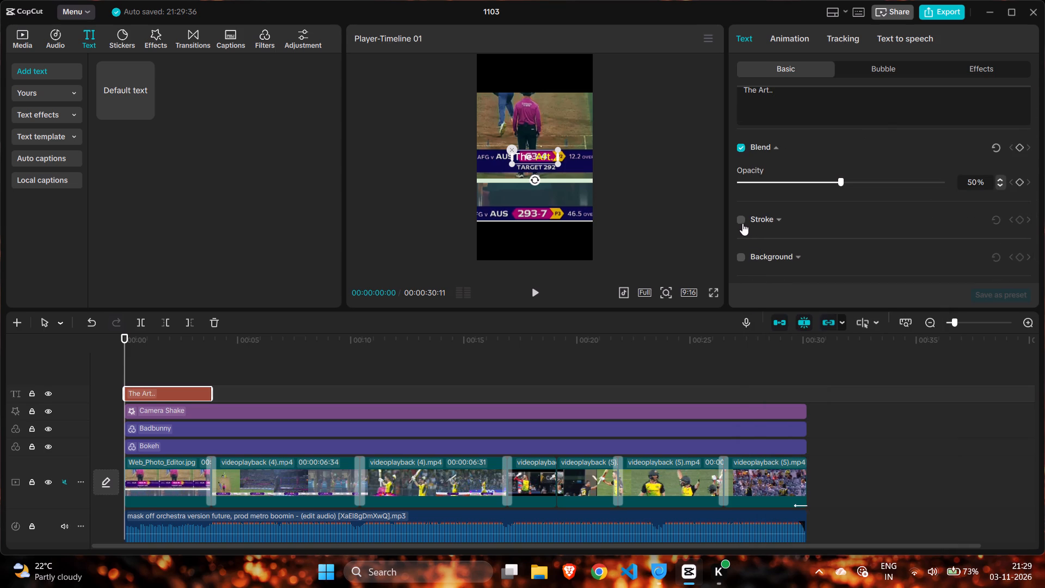
scroll(834, 238, down, 2)
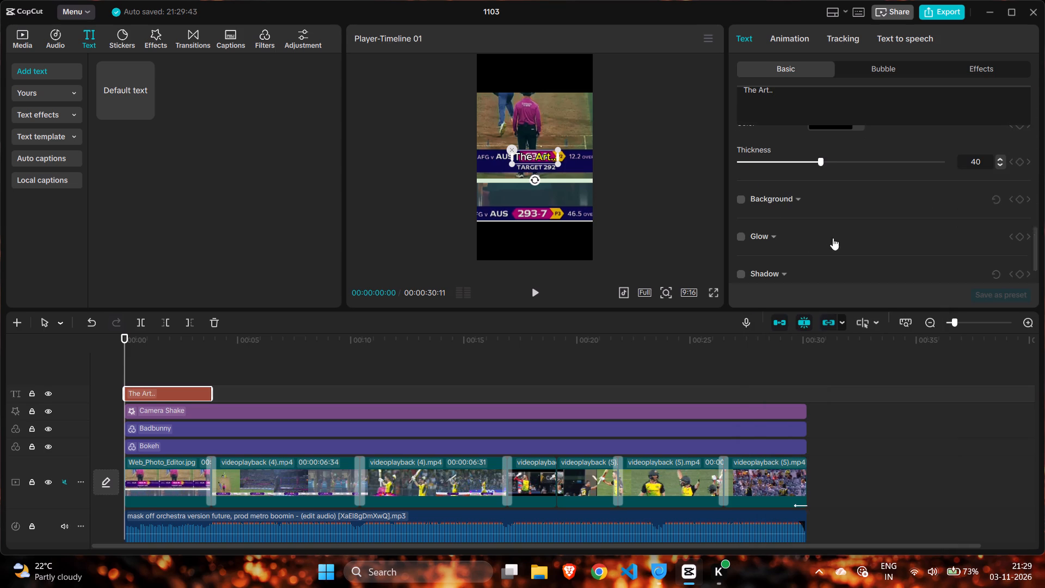
click(1001, 163)
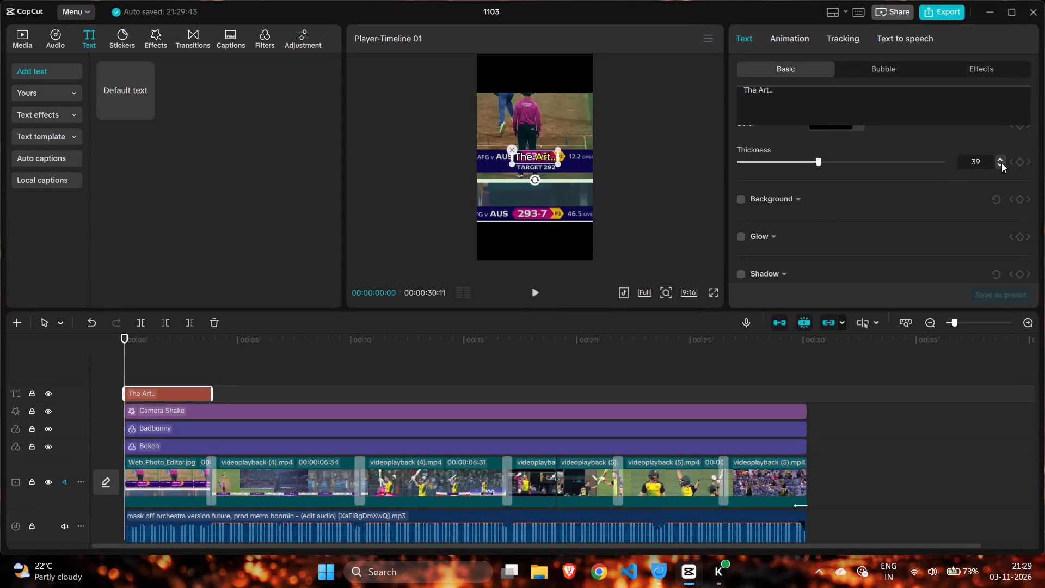
click(1001, 163)
triple_click(1001, 163)
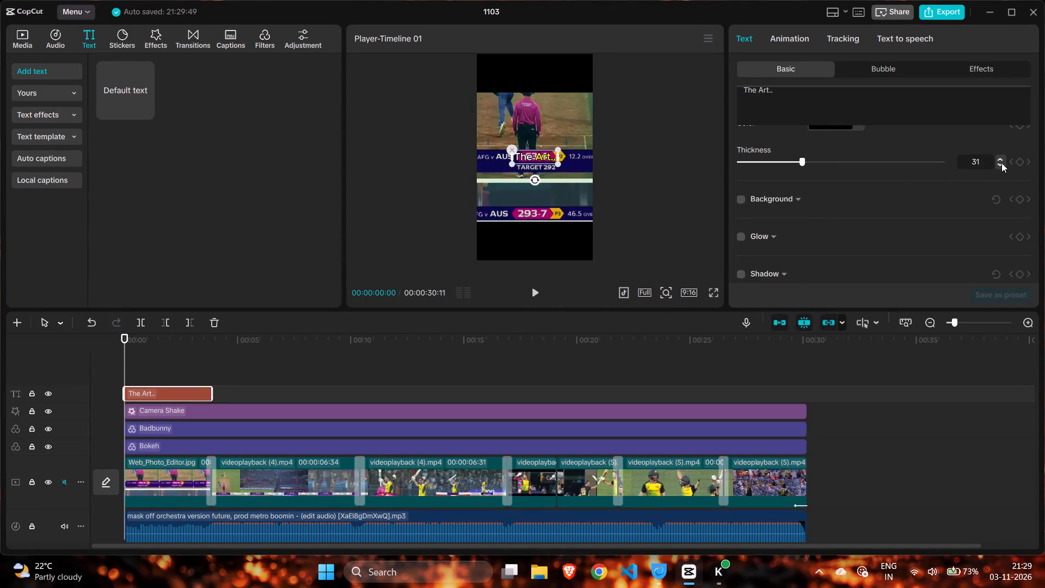
click(1001, 163)
Change the font of the "The Art.." text to Copperplate CC-Bd.
scroll(843, 185, up, 14)
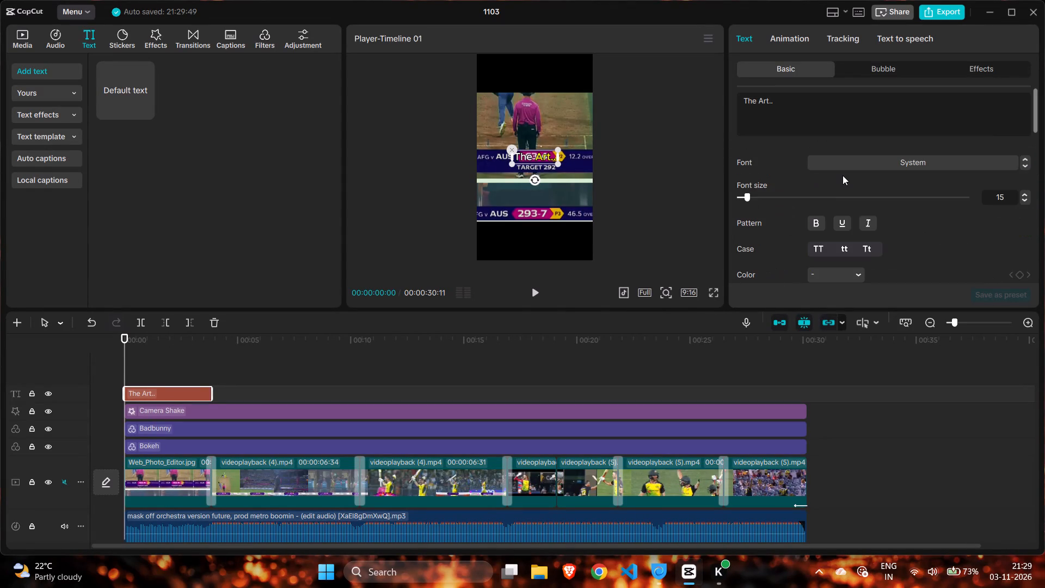
click(855, 166)
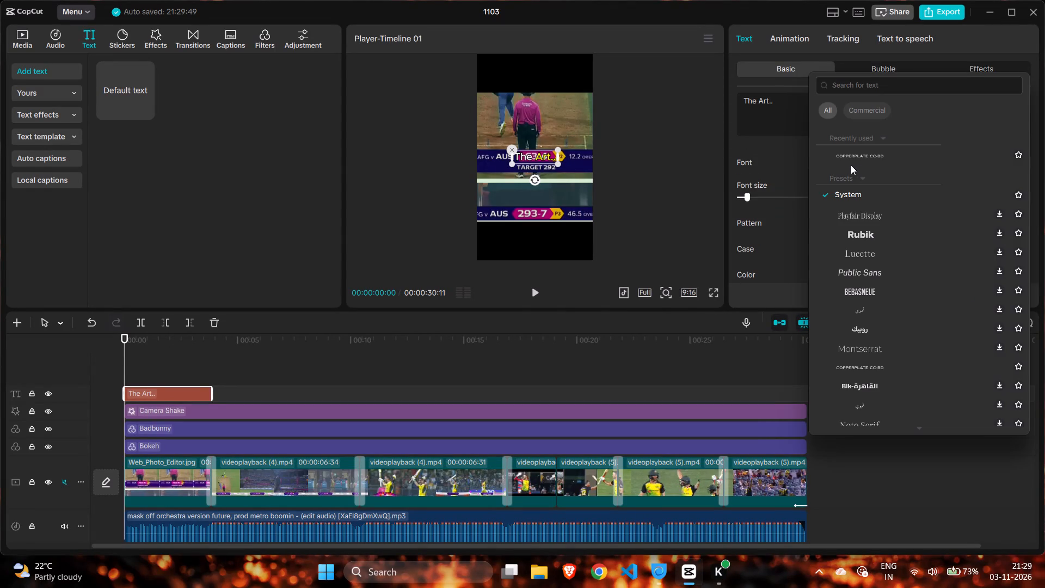
click(850, 155)
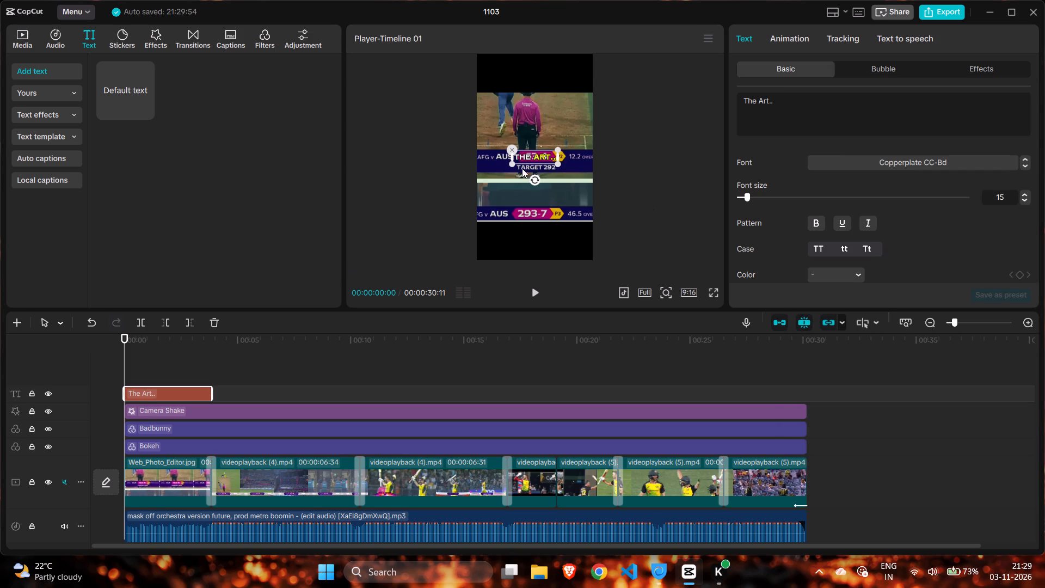
Move the "The Art.." text between the two score strips, centred horizontally, and scale it down slightly.
drag(532, 156, 532, 194)
drag(537, 155, 538, 188)
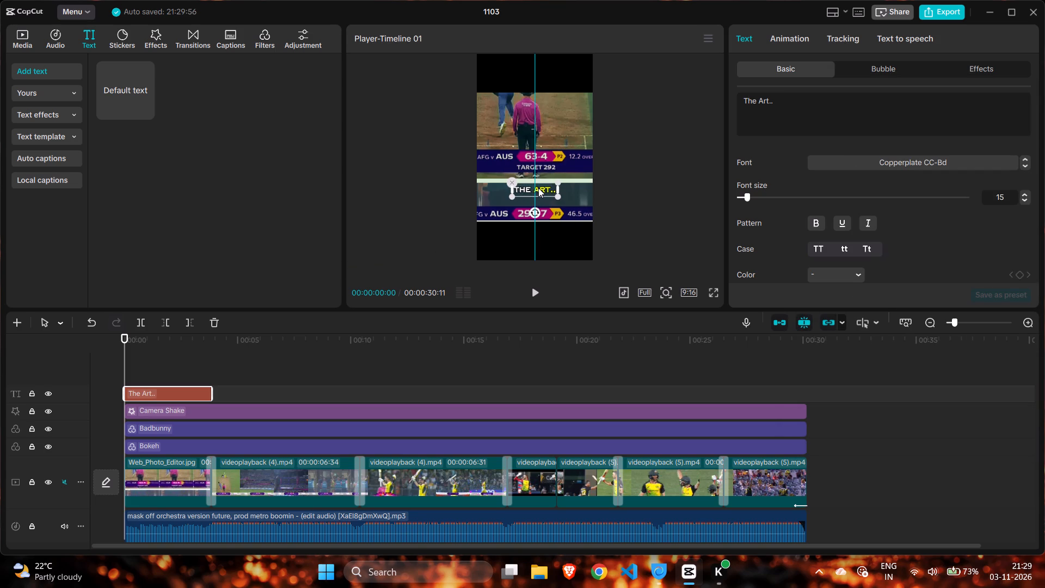
drag(538, 188, 539, 188)
click(536, 188)
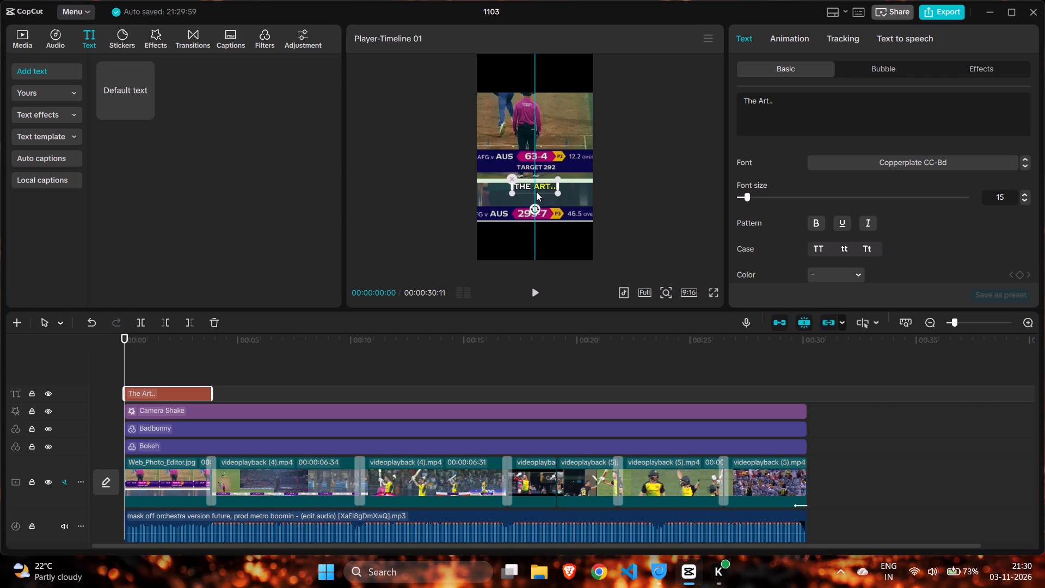
drag(562, 194, 556, 193)
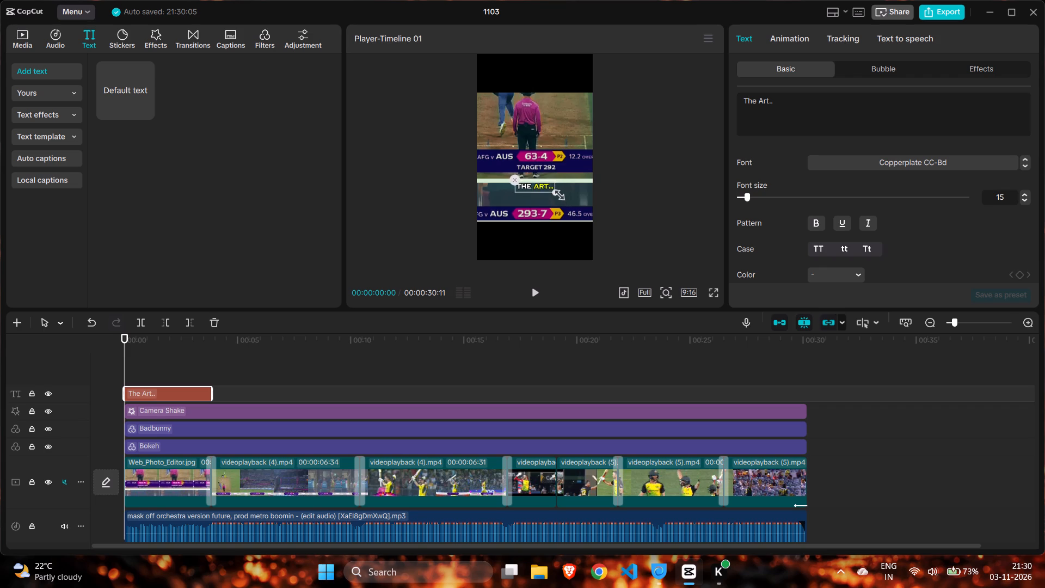
Scale the "The Art.." text down, set its font size to 16, centre it just below the white divider line, and check it full screen.
drag(556, 193, 550, 191)
drag(532, 185, 533, 191)
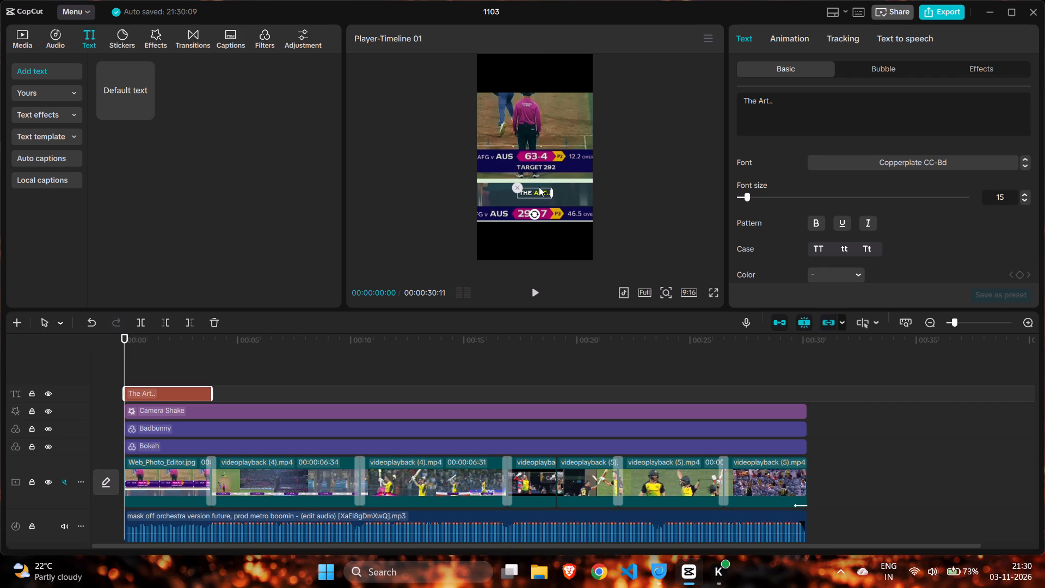
drag(539, 191, 540, 183)
click(1025, 194)
drag(527, 193, 532, 191)
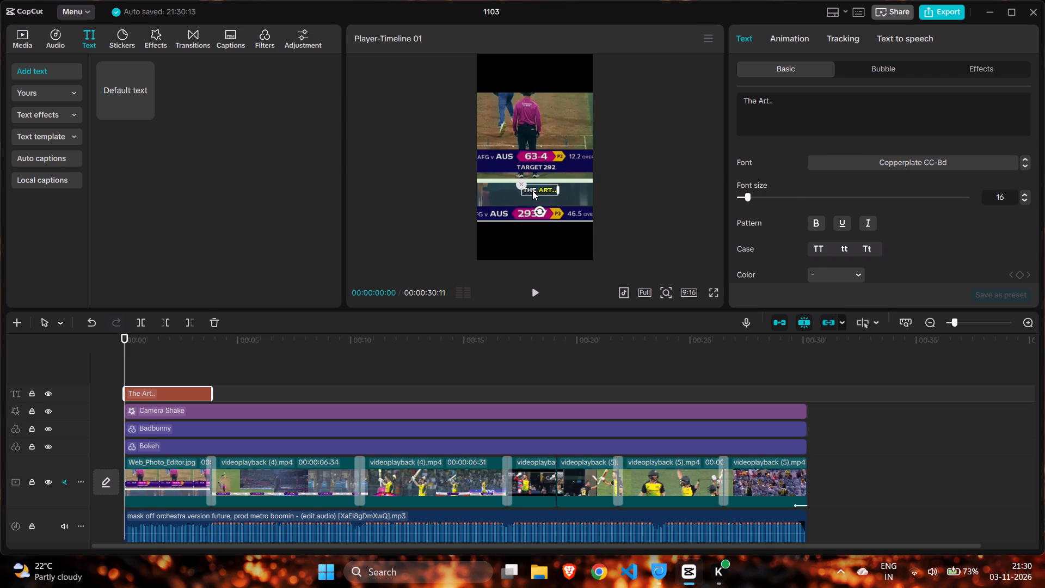
drag(532, 191, 531, 187)
click(711, 290)
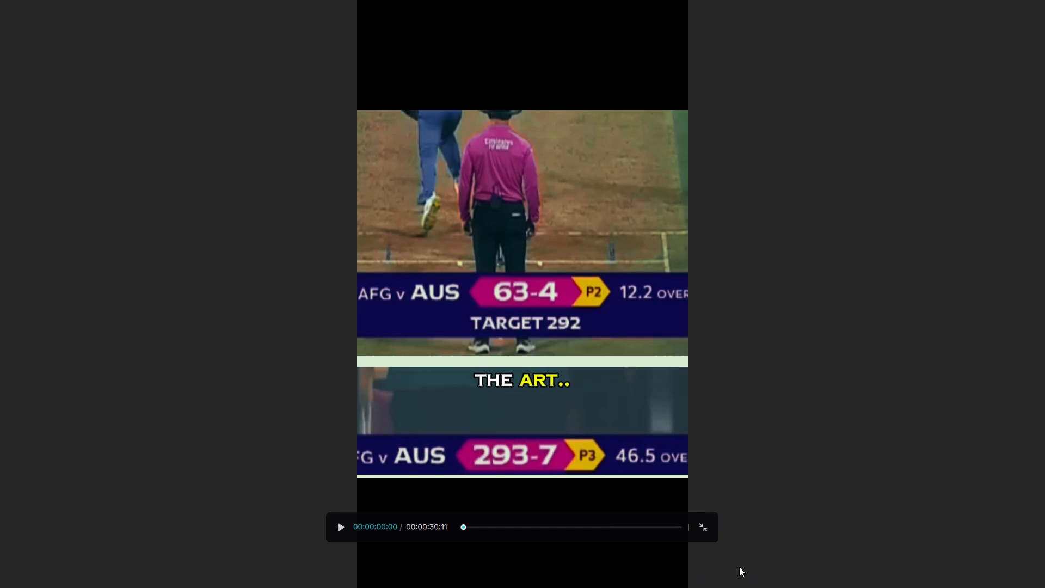
click(786, 474)
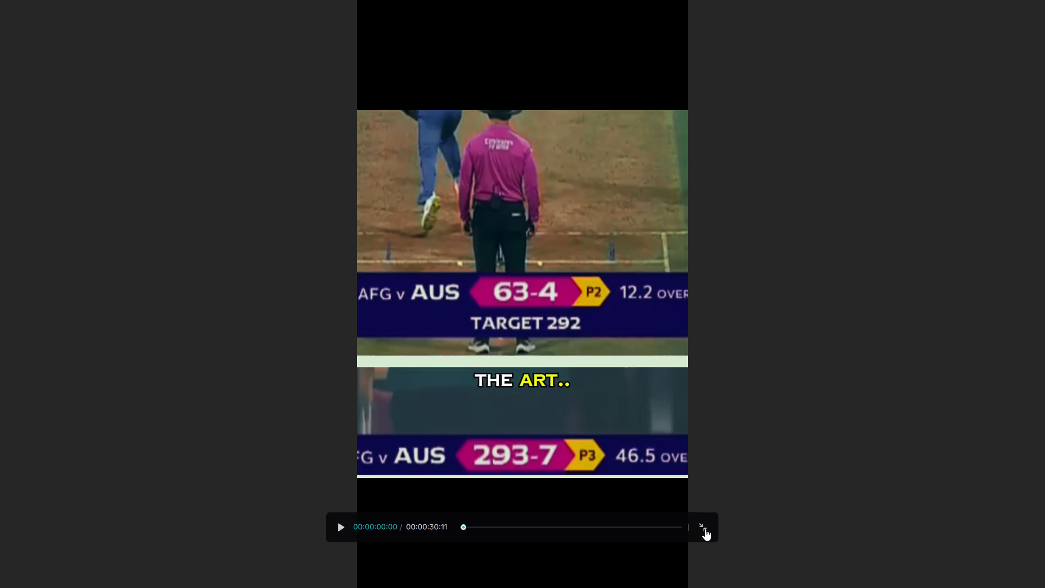
click(705, 529)
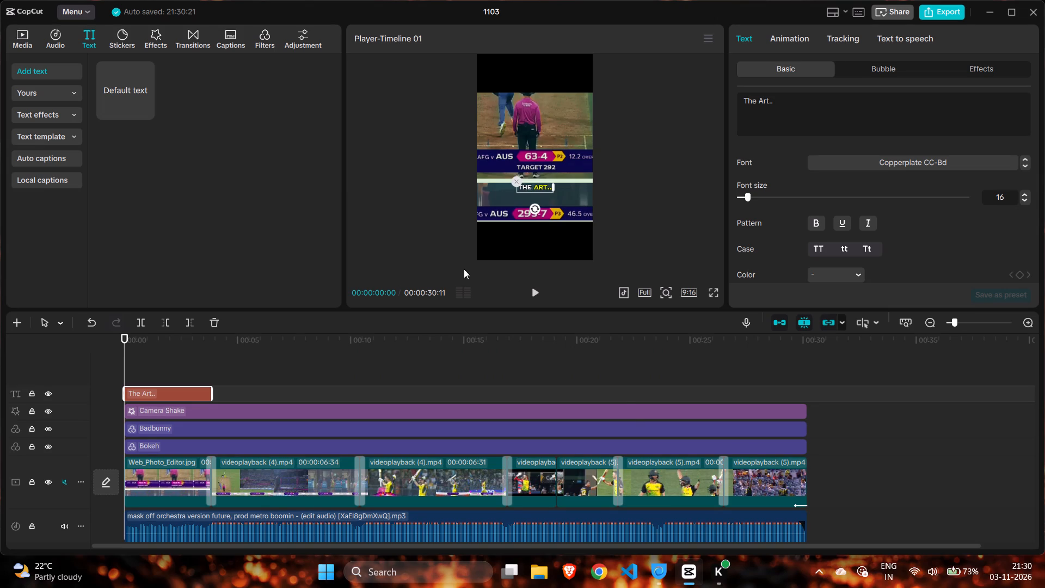
click(400, 268)
Apply the Fade Out exit animation to the "The Art.." text with a duration of 0.2 s.
click(211, 362)
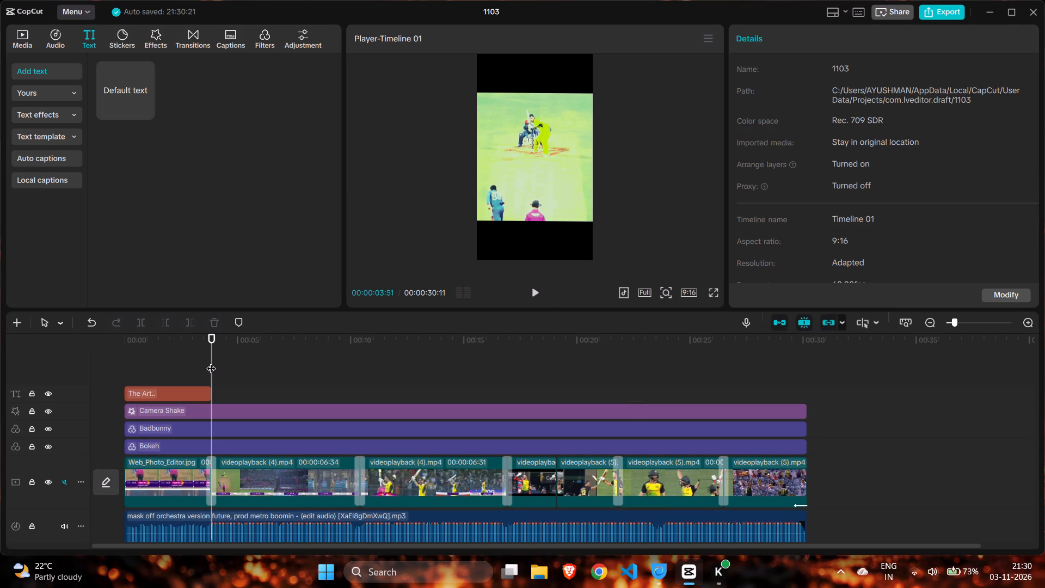
click(199, 396)
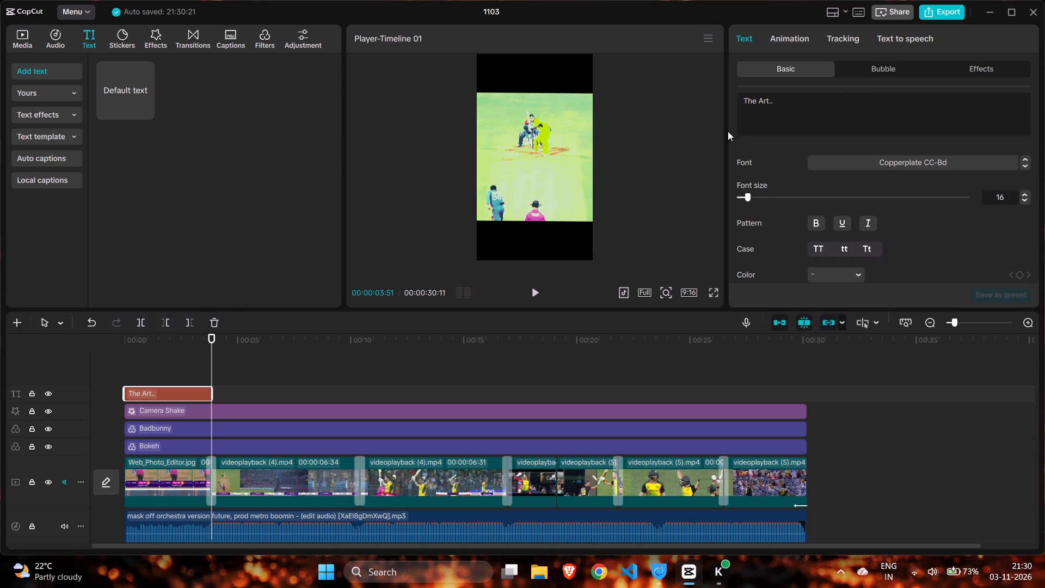
click(785, 43)
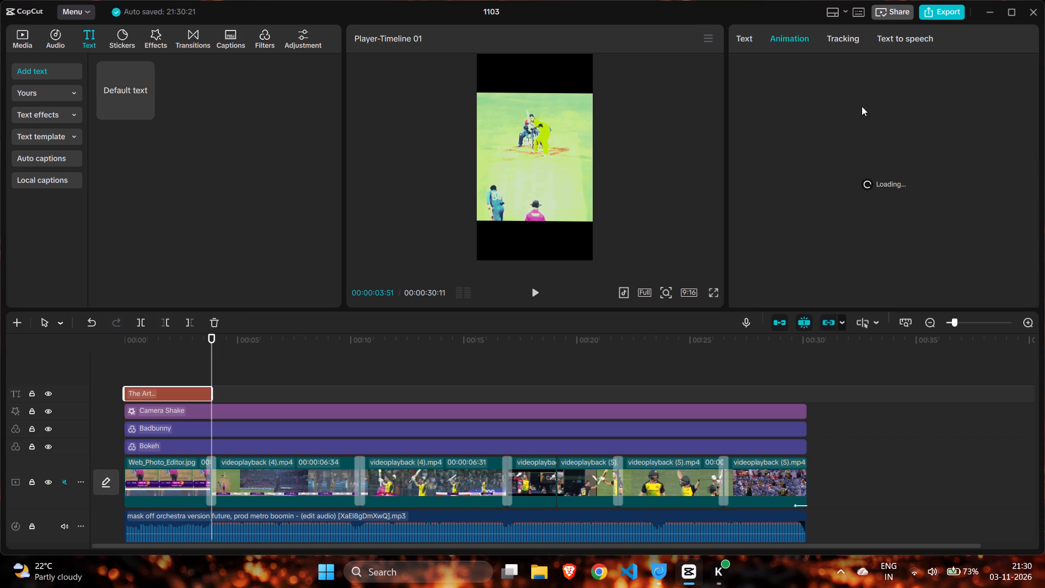
click(860, 78)
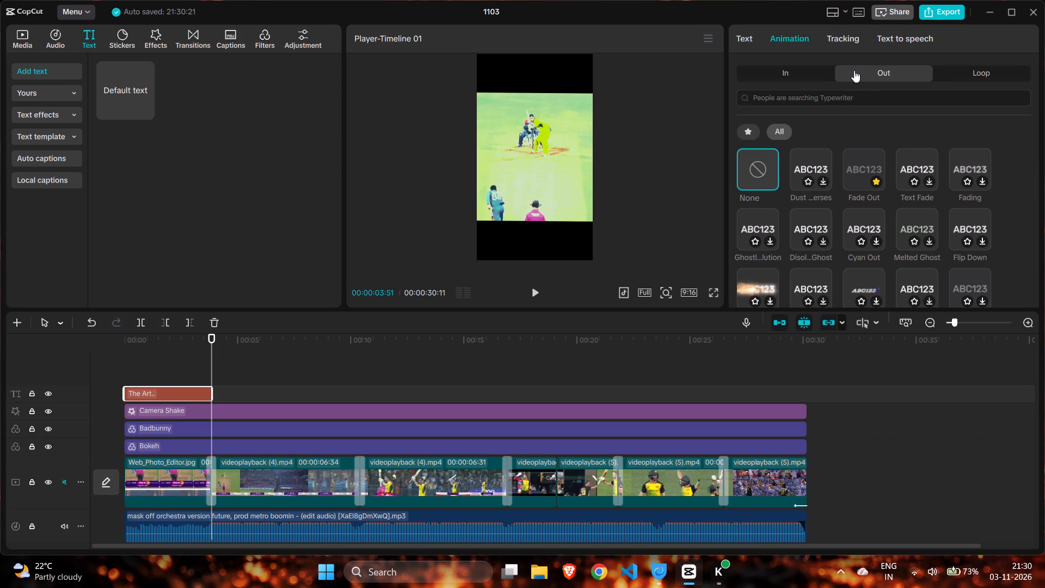
click(774, 69)
click(883, 72)
click(849, 164)
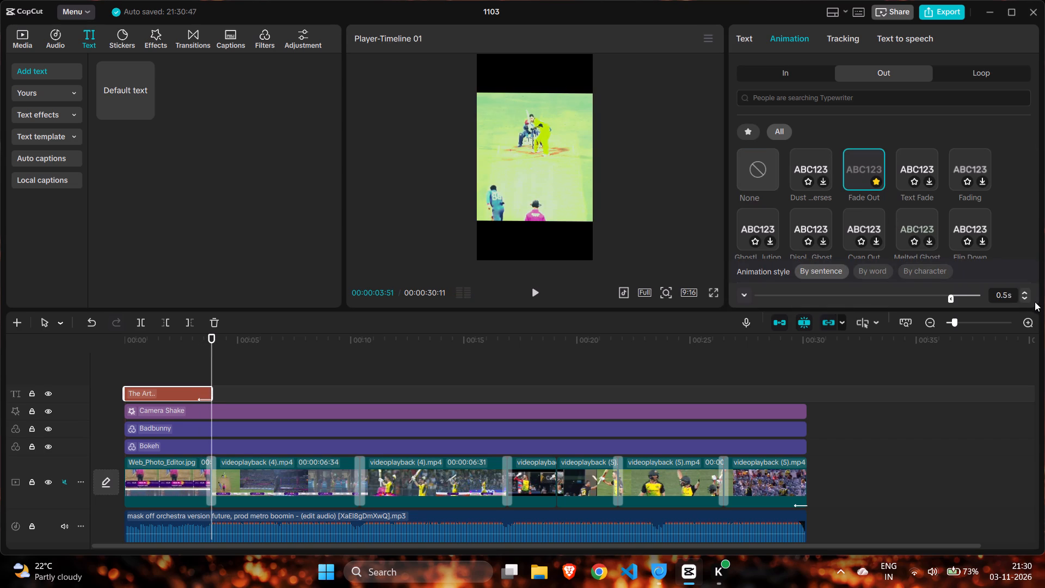
triple_click(1025, 298)
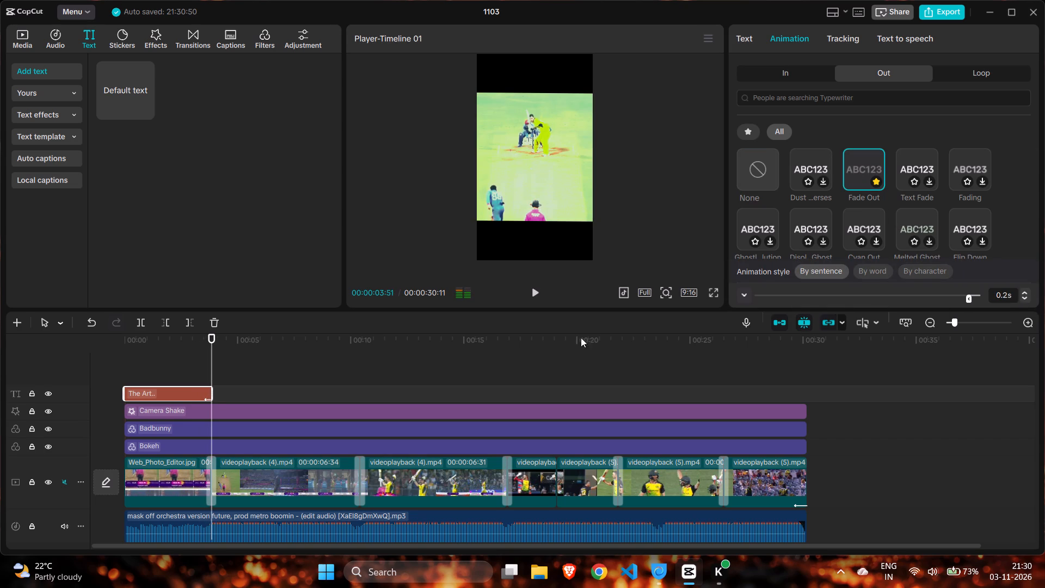
Duplicate the "The Art.." text directly after the original and extend the copy to the end of the second videoplayback (4).mp4 clip.
key(ctrl+c)
key(ctrl+v)
drag(301, 390, 473, 393)
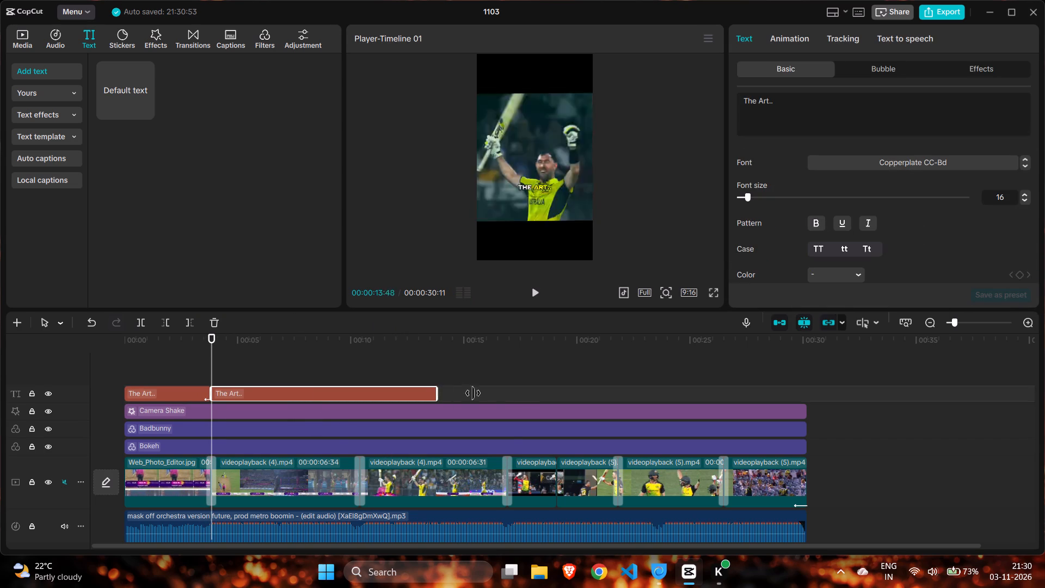
drag(473, 393, 506, 405)
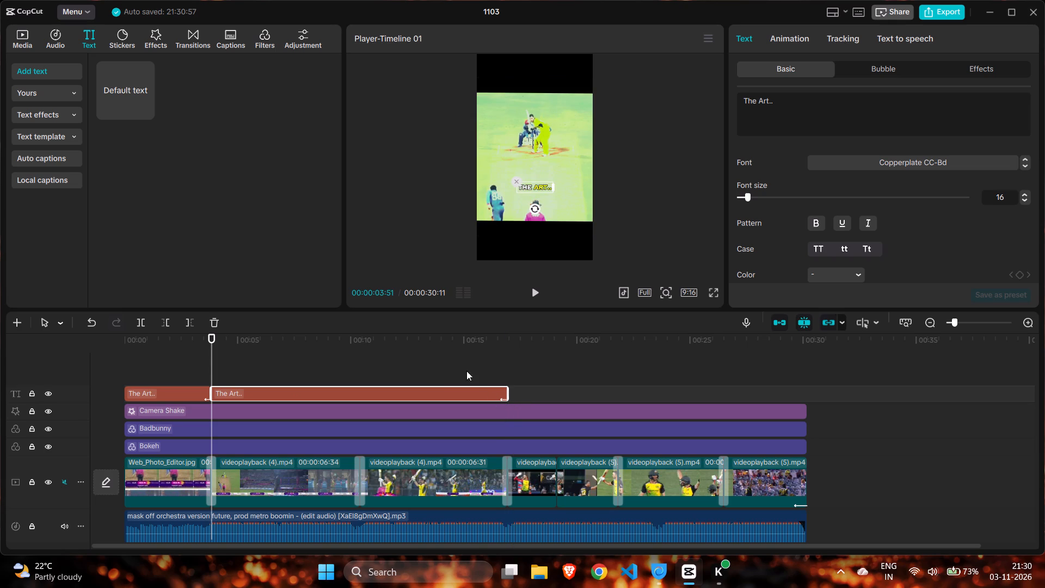
Change the wording of the copied text to "The Artist..".
click(770, 101)
key(i)
text(st)
Apply the favourited Text Fade In entrance animation to the "The Artist.." text with a duration of 0.3 s.
click(792, 39)
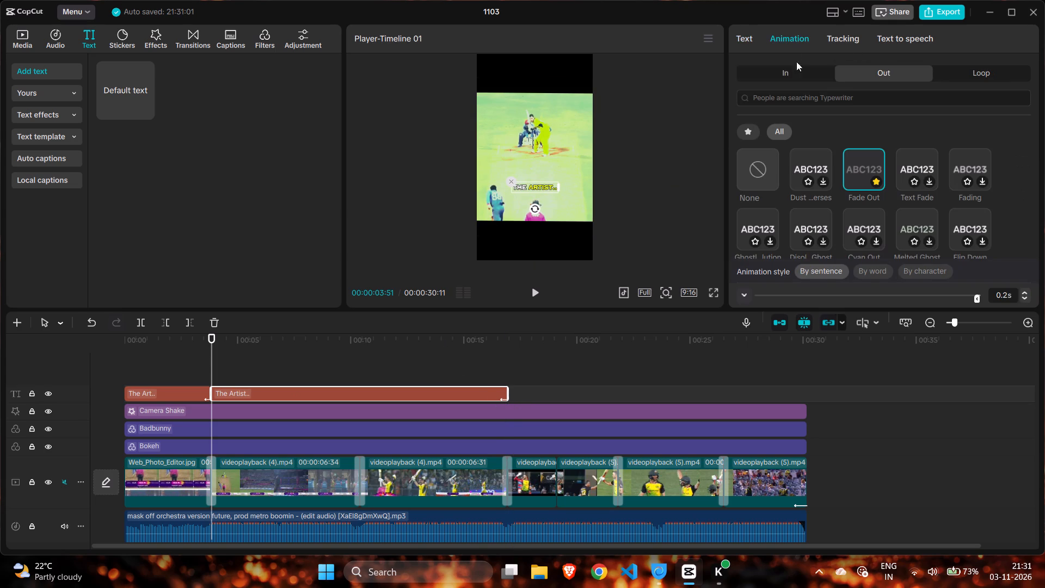
click(784, 73)
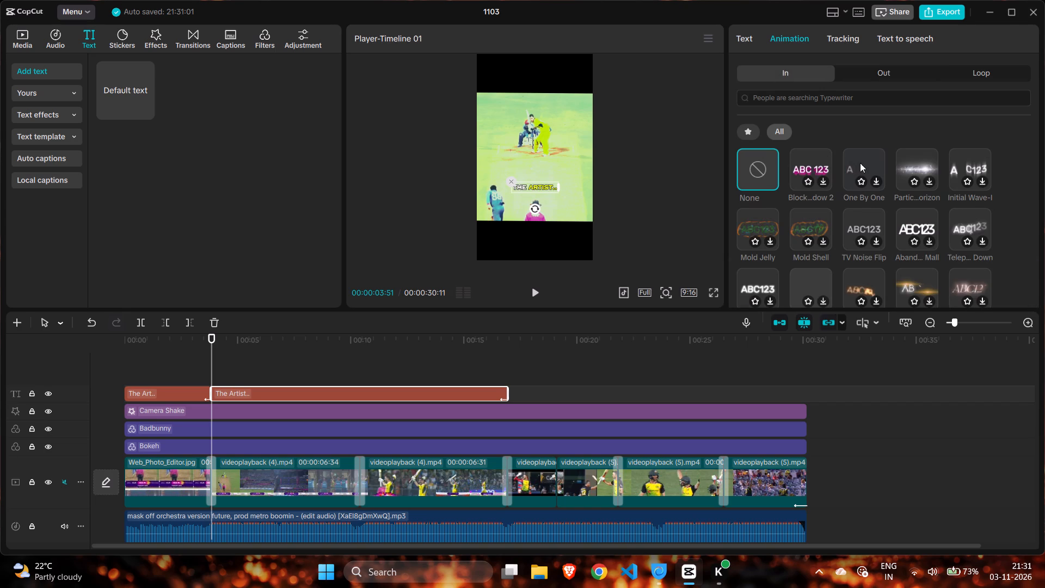
click(737, 134)
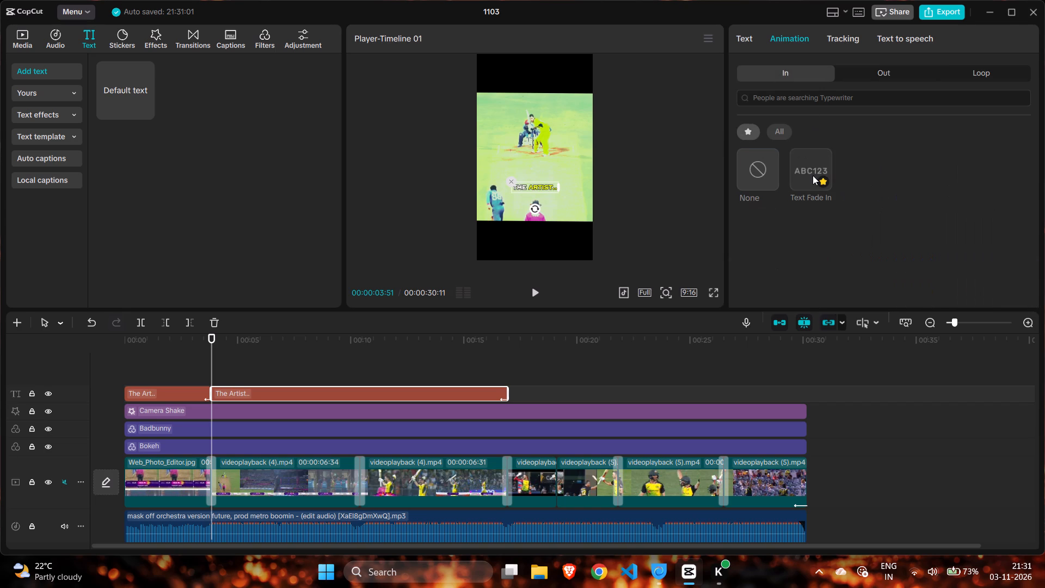
click(803, 162)
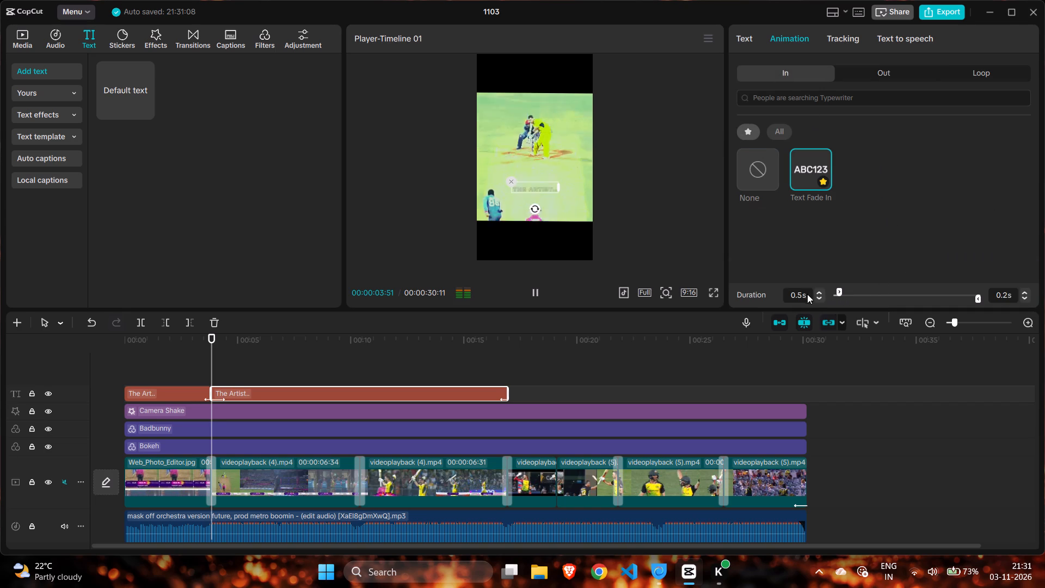
double_click(813, 297)
double_click(815, 298)
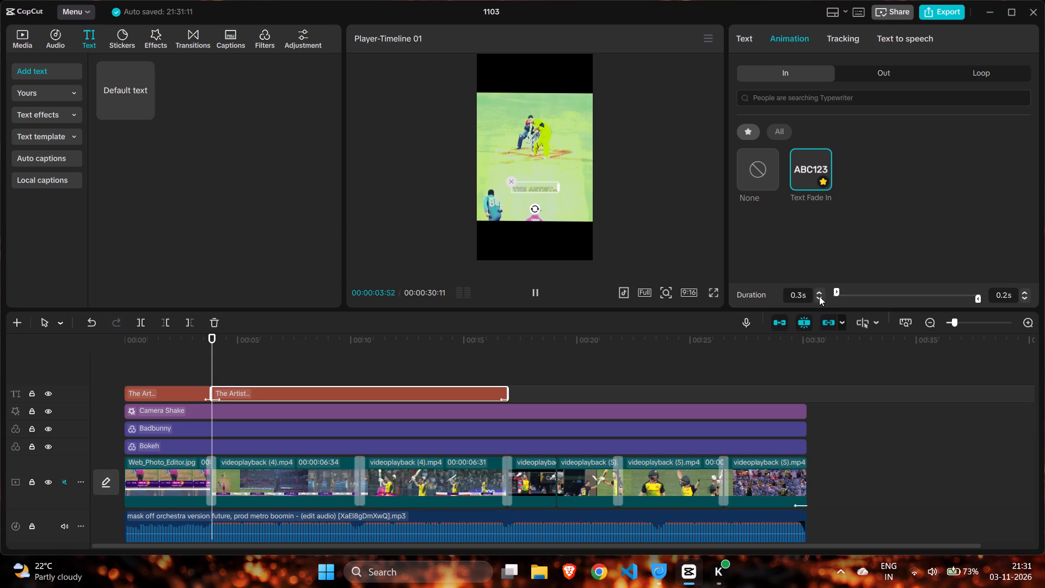
click(856, 70)
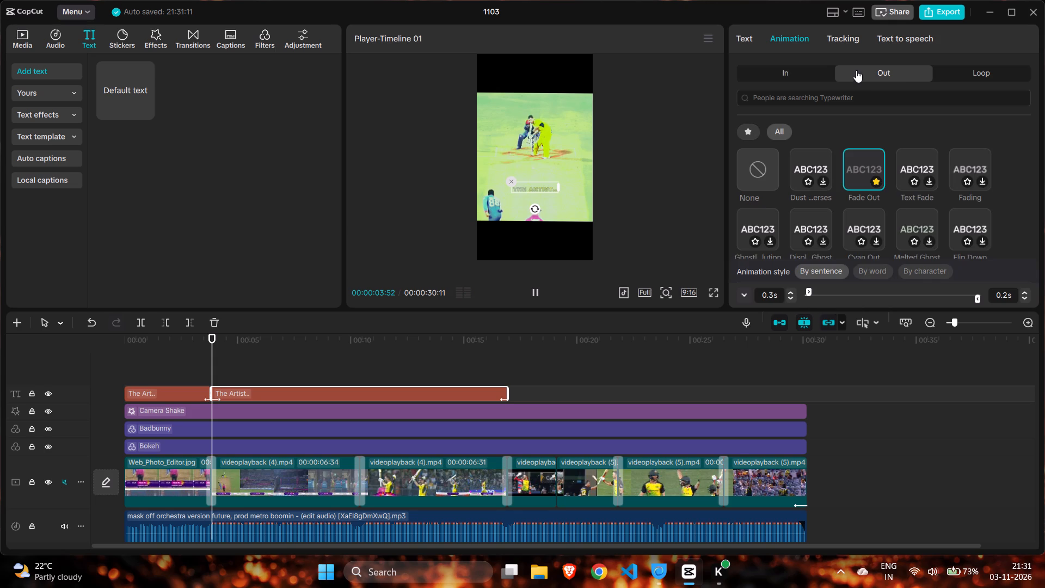
Play the edit from the start and scrub through the whole timeline to review the titles and the untitled later clips.
click(146, 356)
drag(146, 356, 115, 355)
click(535, 285)
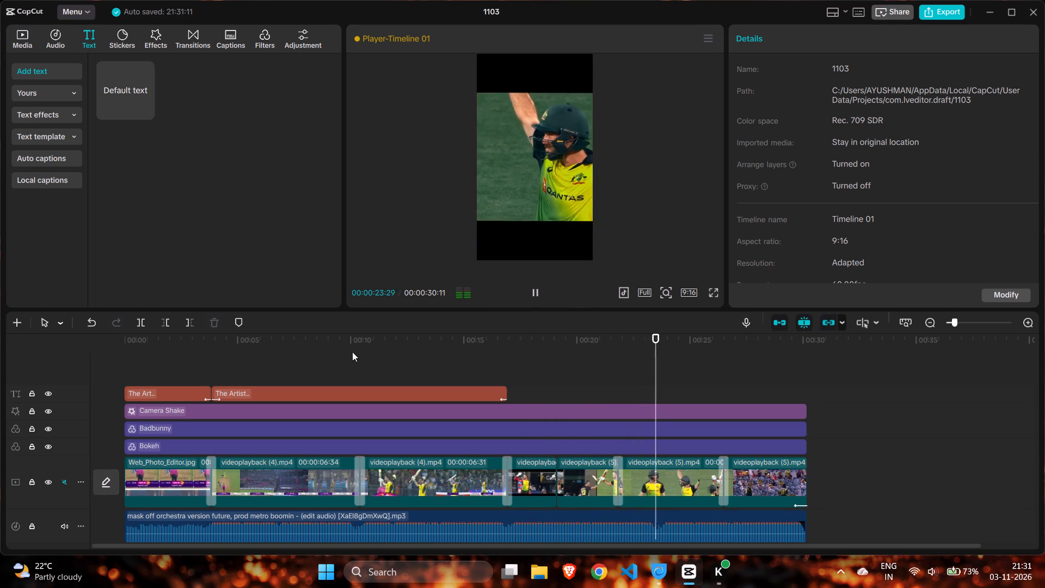
click(375, 352)
drag(375, 352, 483, 345)
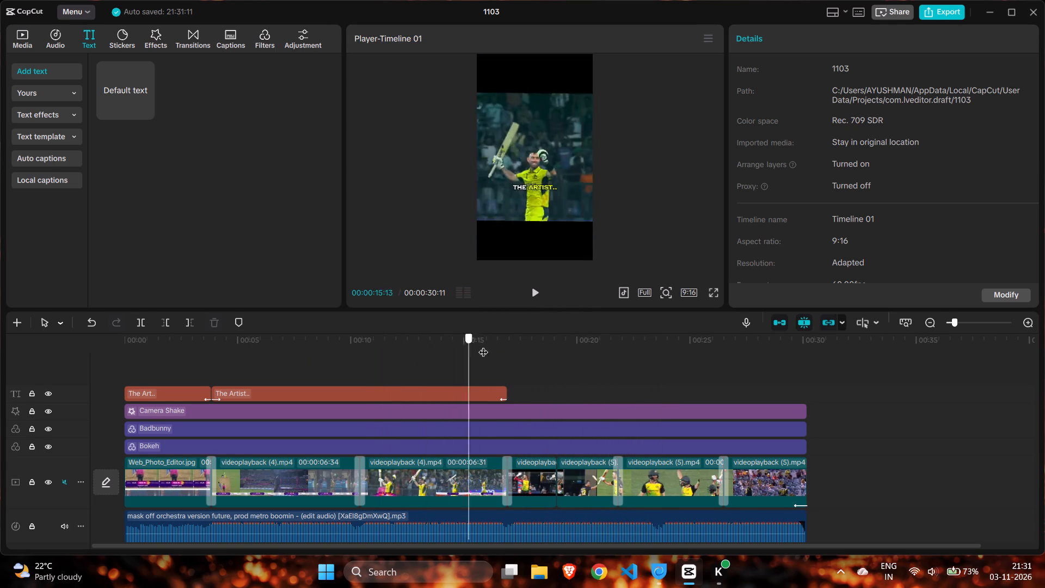
drag(483, 345, 569, 344)
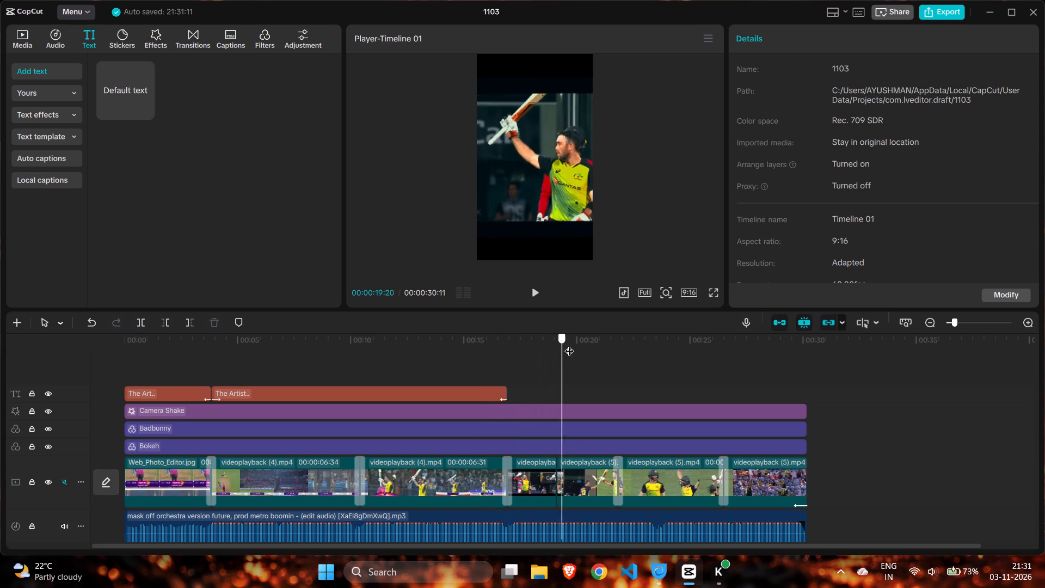
drag(569, 344, 573, 345)
key(z)
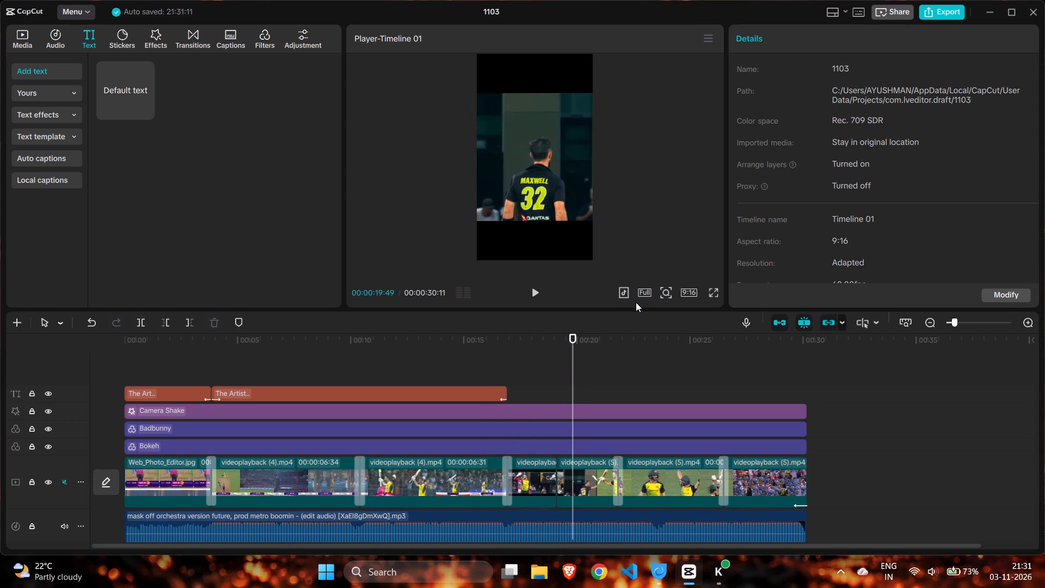
click(504, 362)
drag(504, 362, 550, 371)
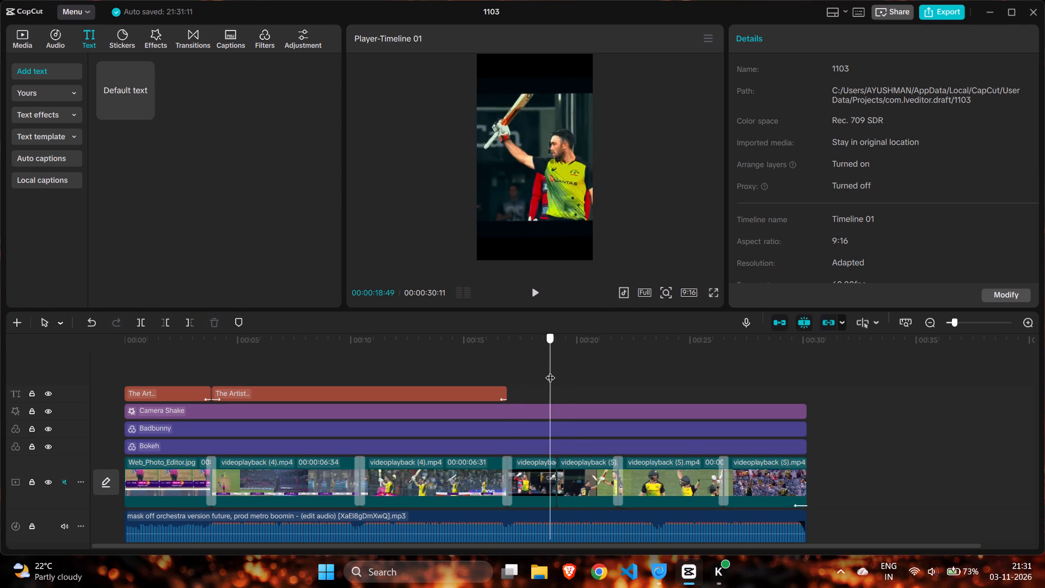
drag(550, 371, 568, 367)
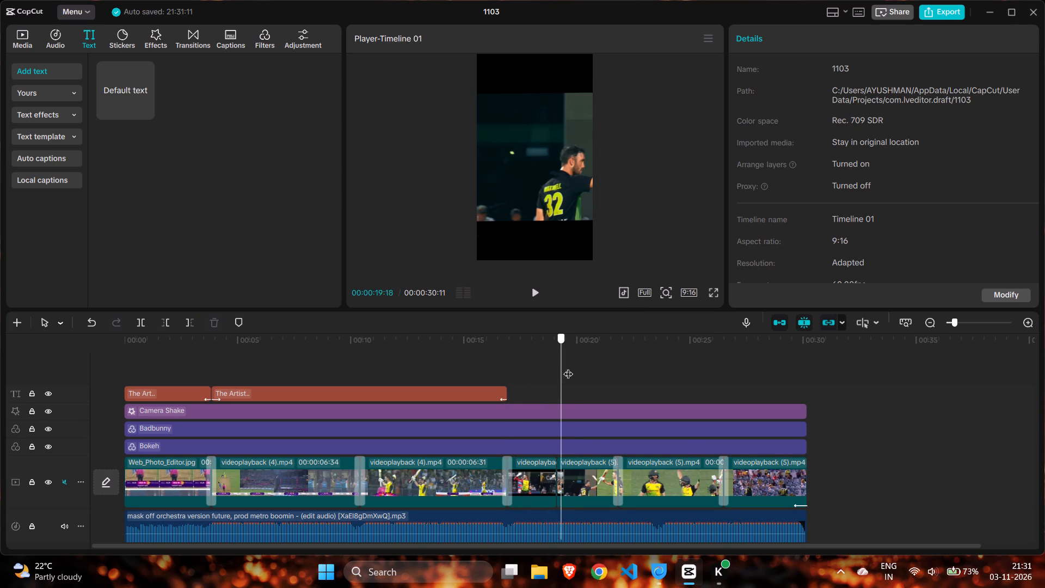
drag(568, 367, 800, 354)
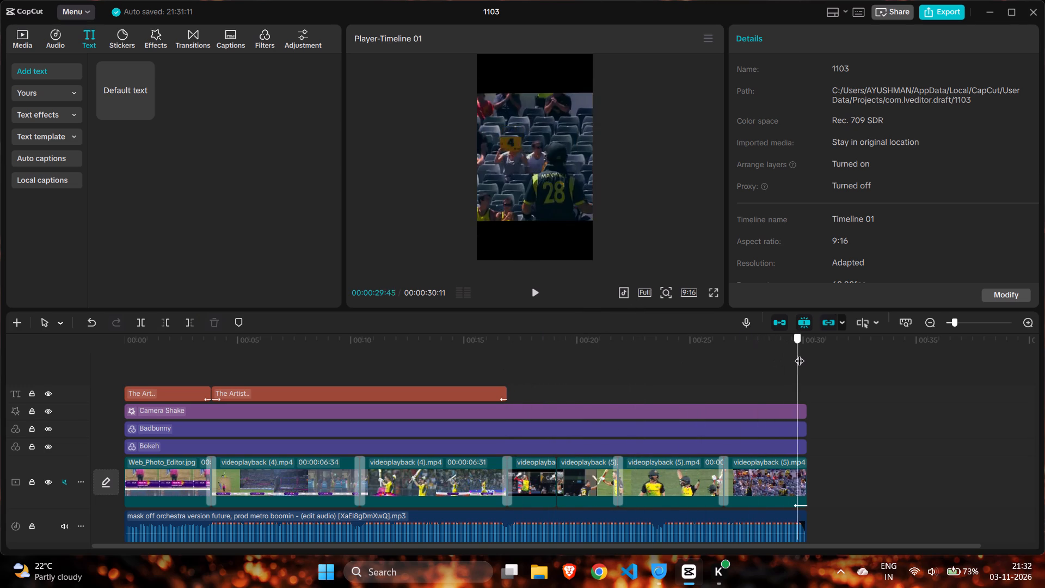
drag(800, 354, 133, 354)
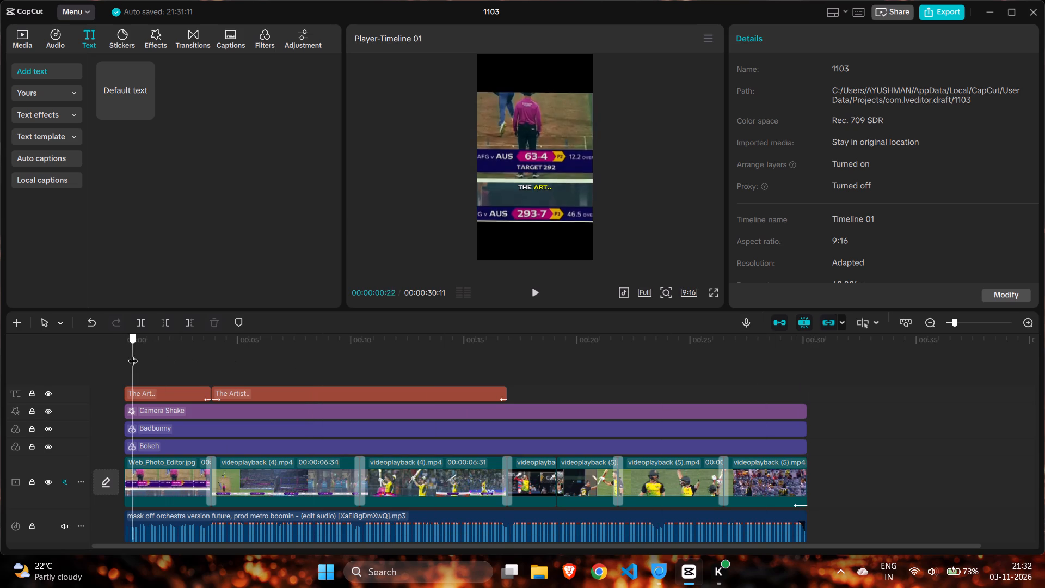
Play the edit from the start to review the opening titles, and return the playhead to the beginning.
drag(133, 354, 122, 357)
click(537, 295)
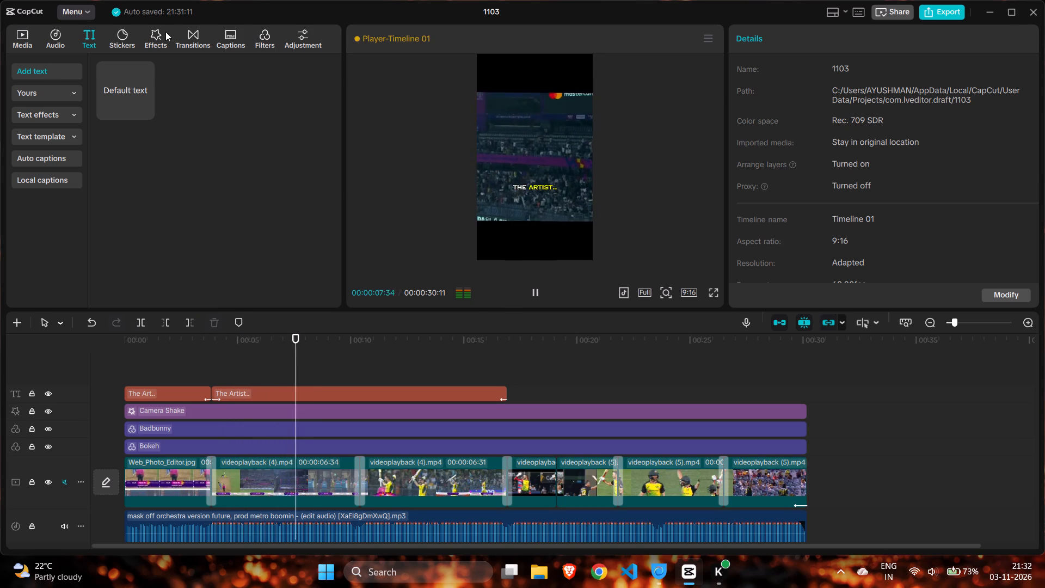
click(181, 352)
drag(181, 352, 119, 361)
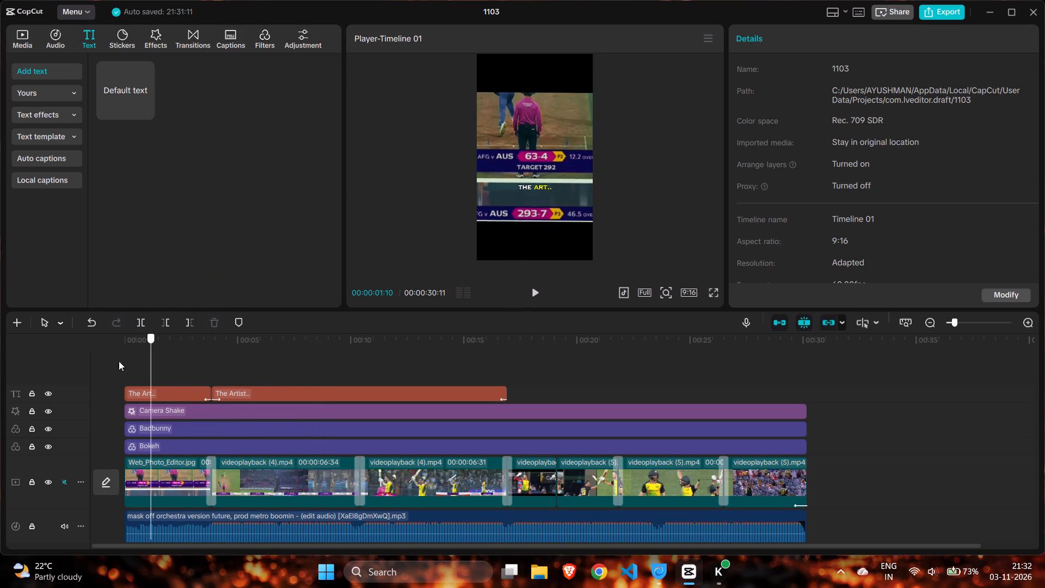
drag(119, 361, 84, 356)
click(24, 42)
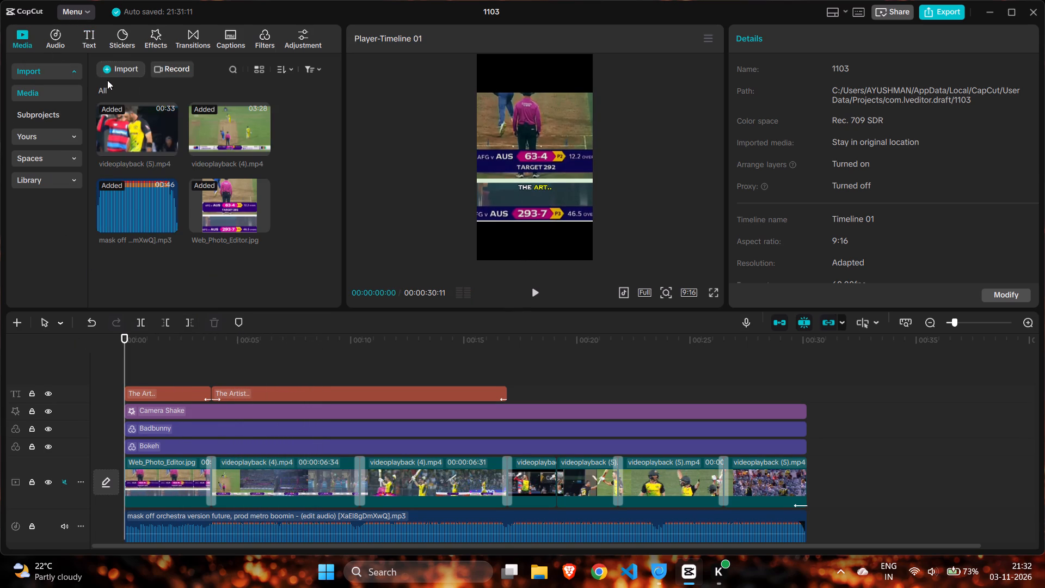
click(113, 73)
click(143, 101)
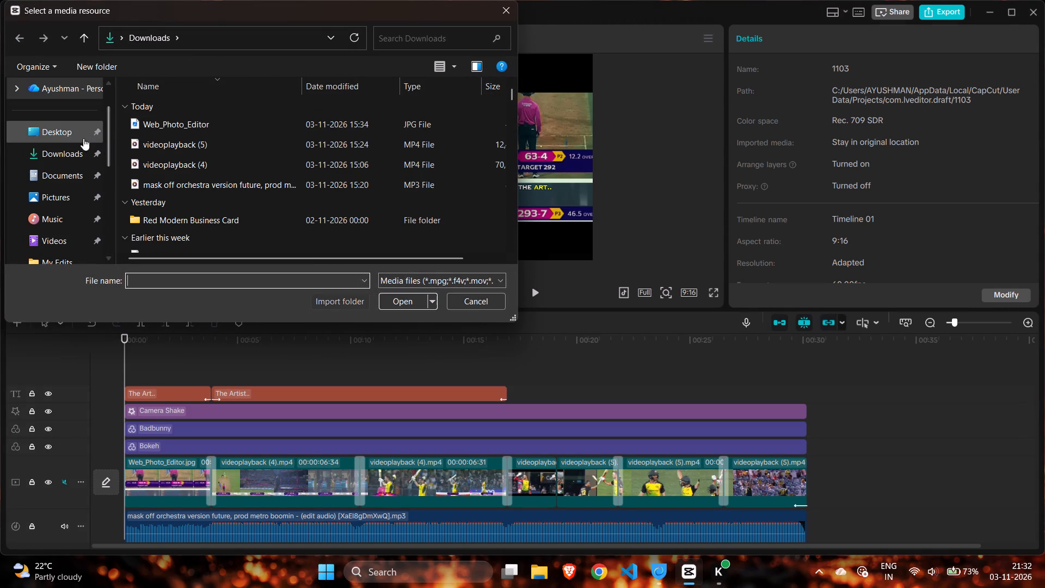
scroll(60, 136, up, 4)
click(52, 99)
click(67, 114)
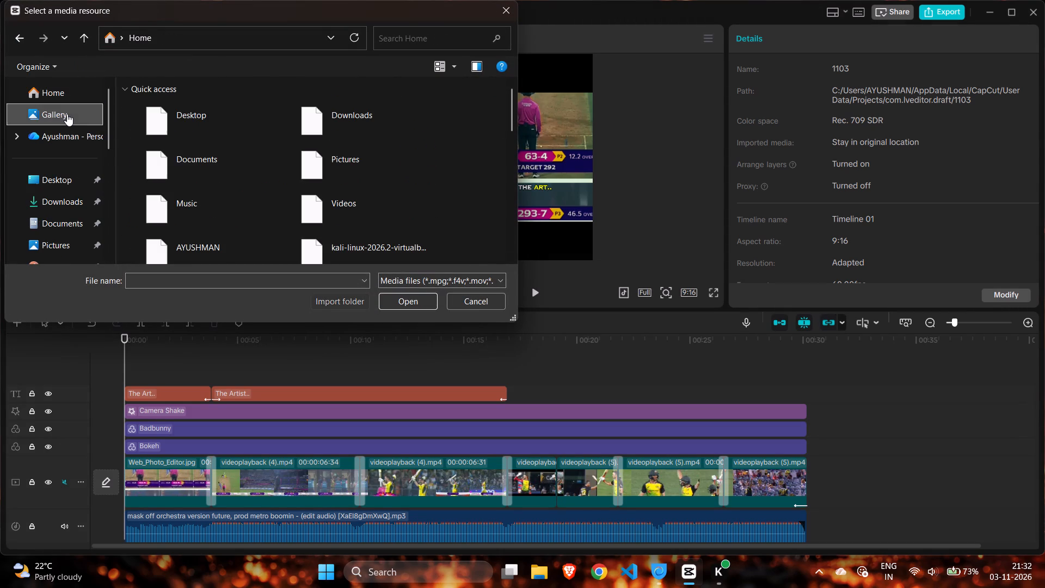
scroll(204, 166, down, 3)
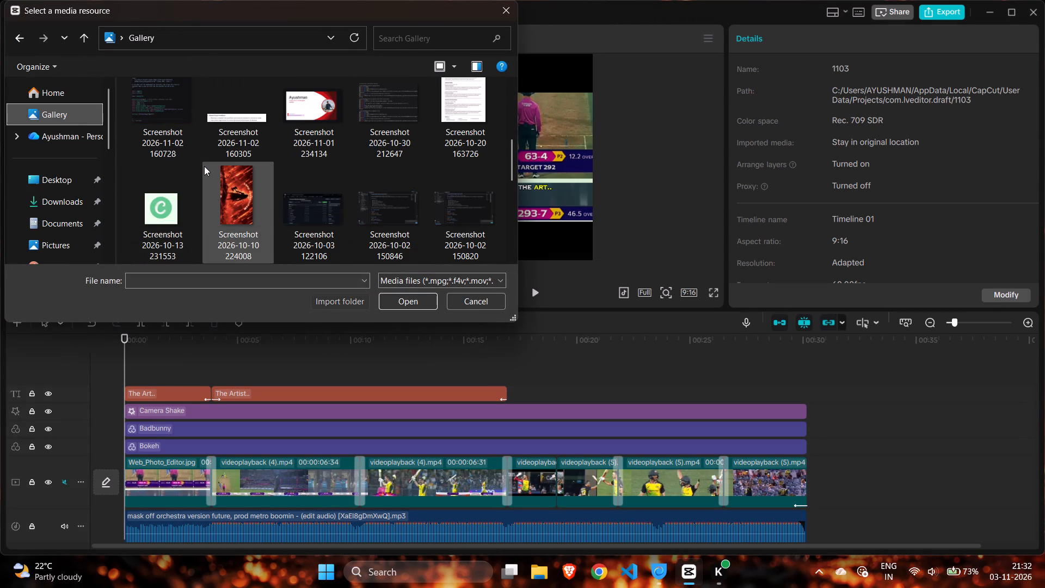
scroll(224, 169, down, 1)
click(374, 208)
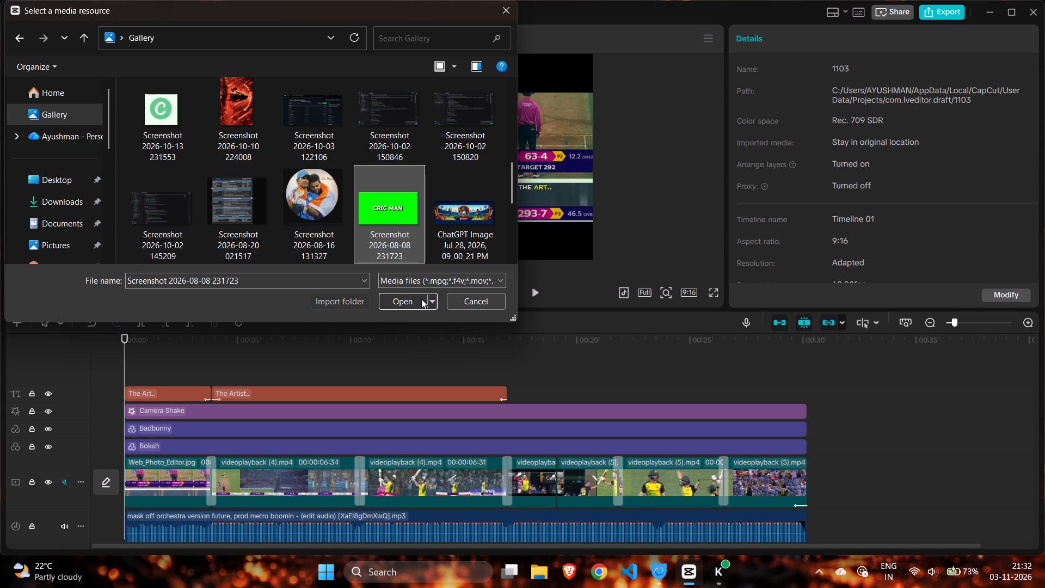
click(400, 303)
Place the CRIC MAN image on a new track above the titles from the start and extend it to the edit's end at 00:00:30:11.
drag(124, 248, 124, 249)
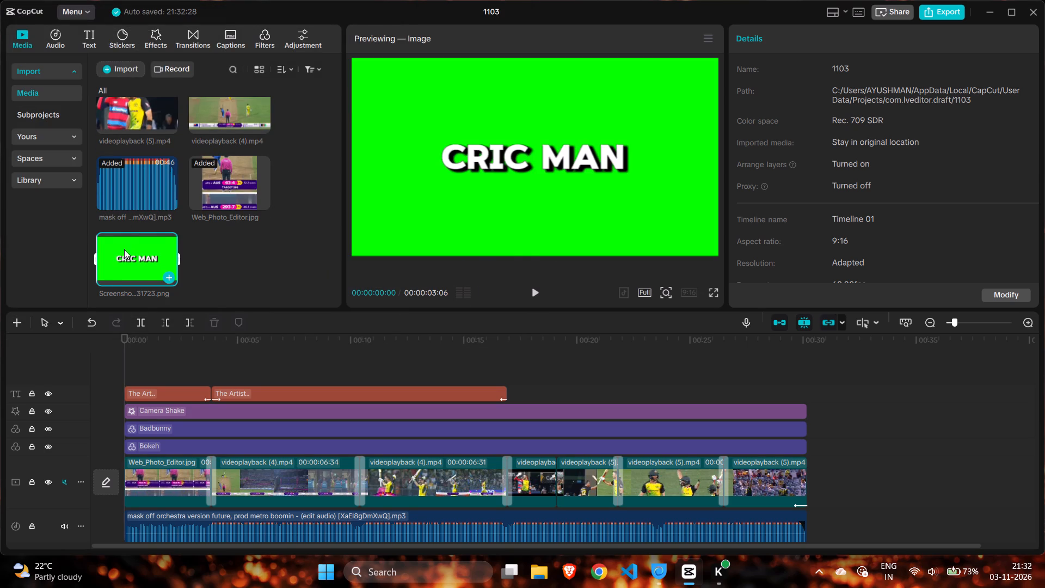
drag(124, 249, 122, 365)
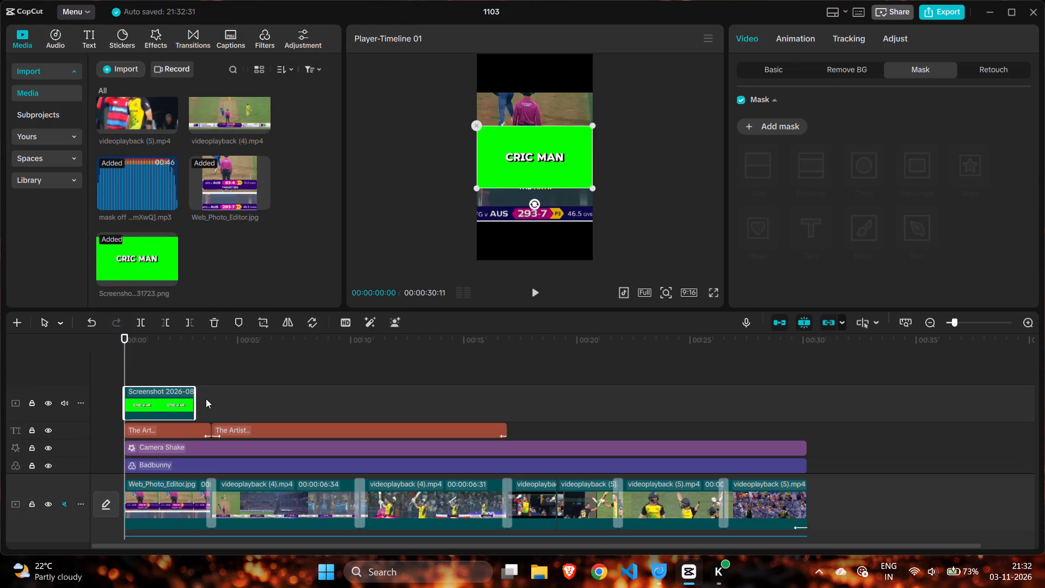
drag(195, 397, 701, 388)
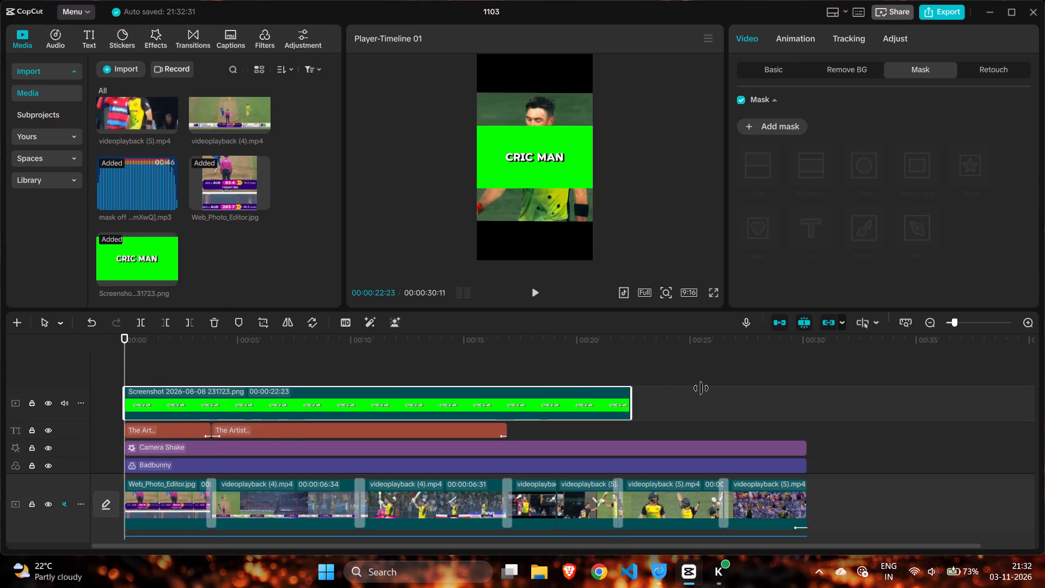
drag(701, 388, 800, 408)
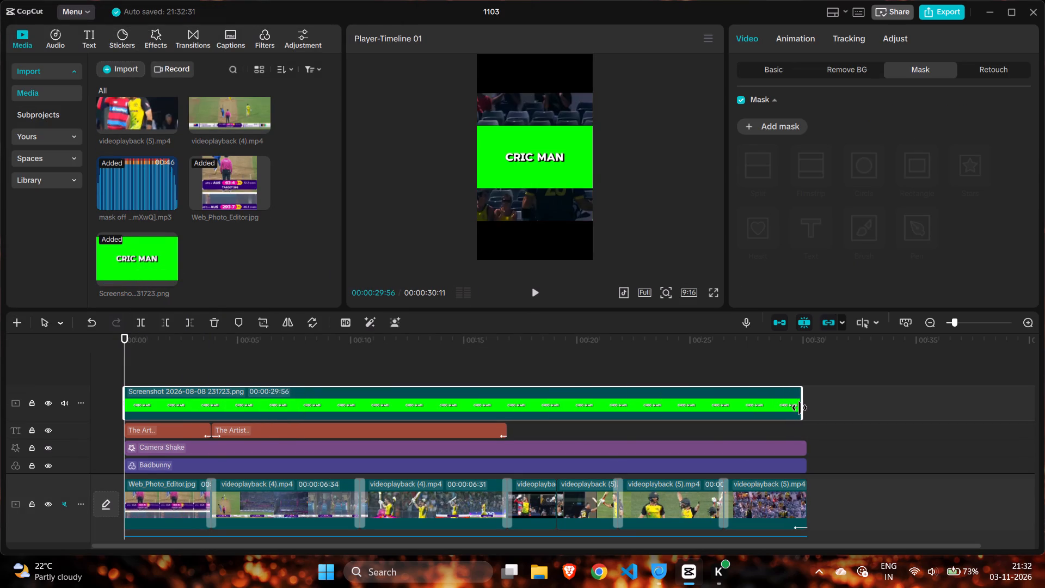
drag(800, 408, 801, 408)
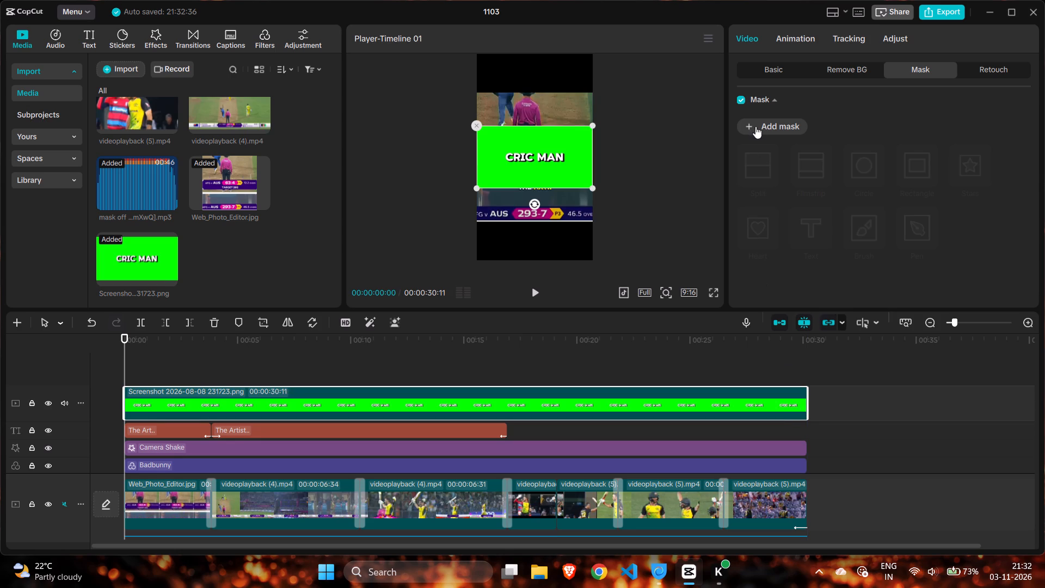
Shrink the CRIC MAN overlay to 30% and position it centred beneath the title text at X 0, Y -893.
drag(594, 191, 543, 161)
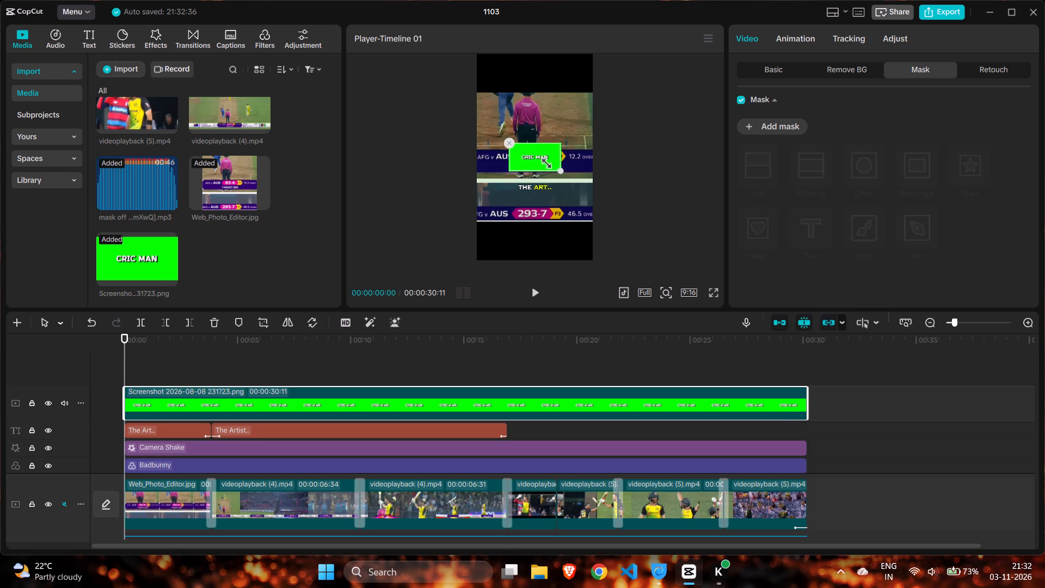
drag(543, 161, 530, 155)
drag(529, 155, 533, 203)
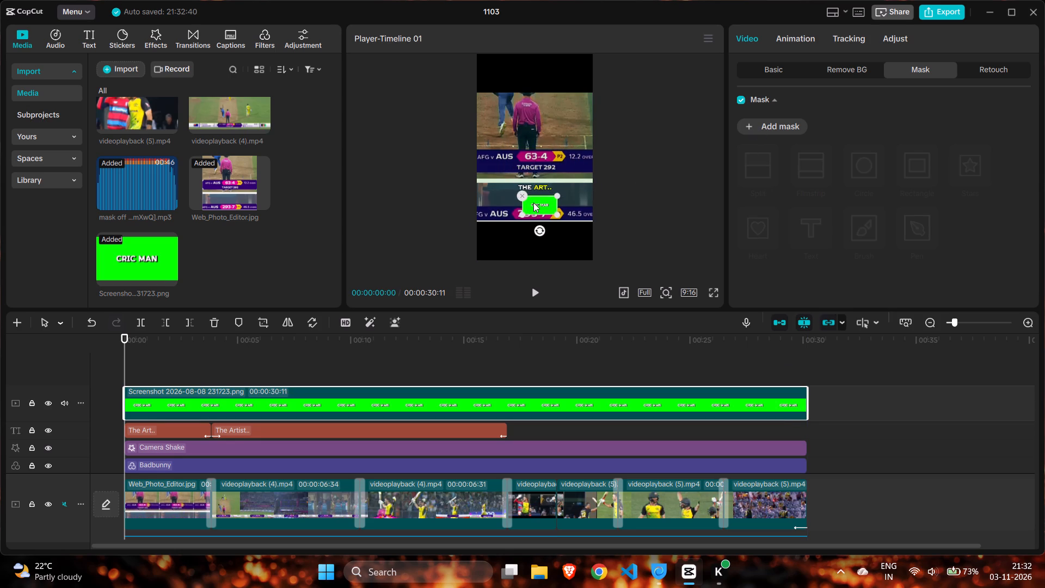
drag(533, 203, 532, 203)
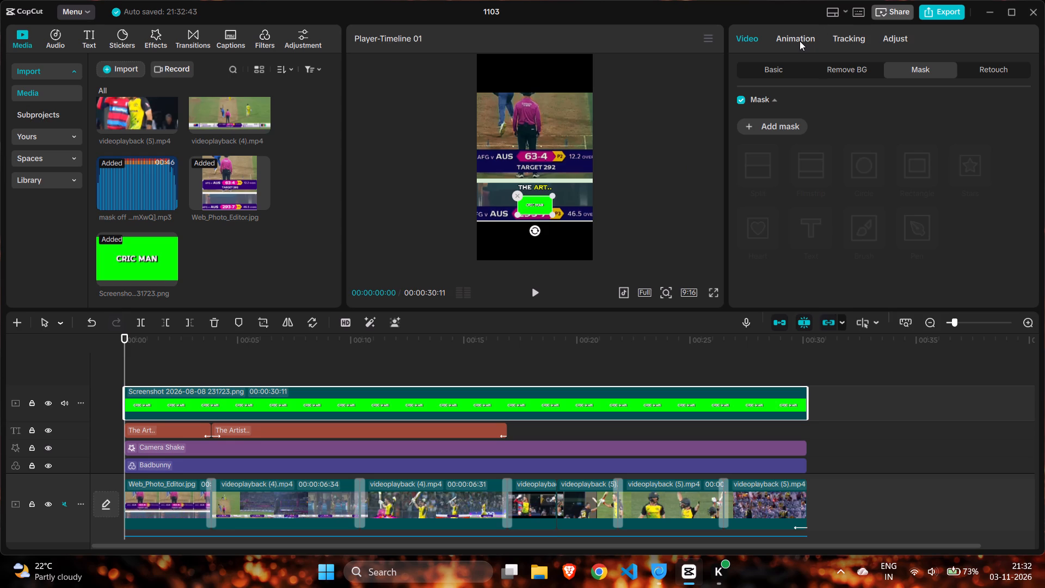
Apply the Fade Out exit animation to the CRIC MAN overlay, mark it as a favourite and set its duration to 0.8 s.
click(800, 41)
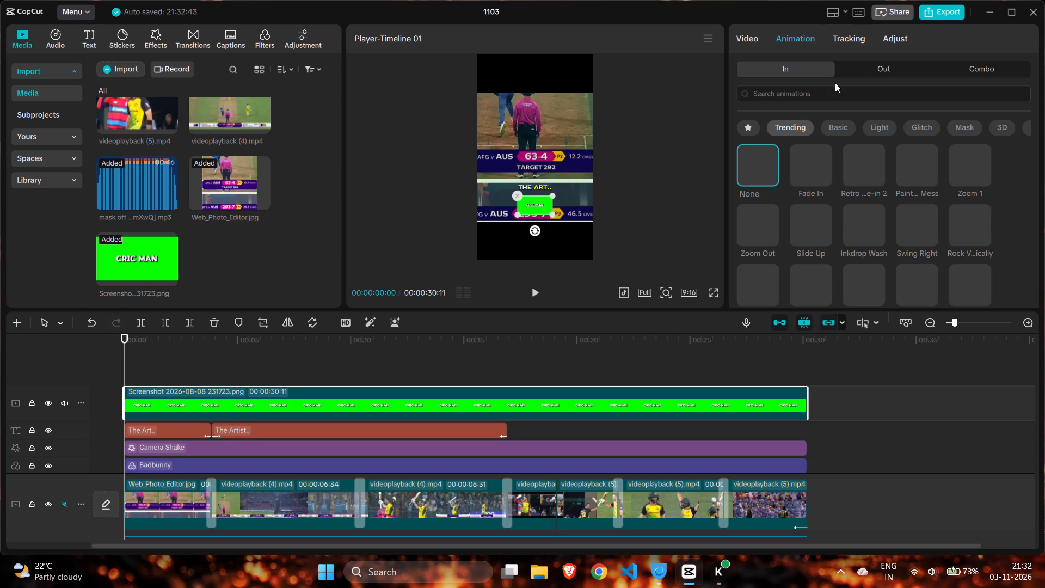
click(847, 68)
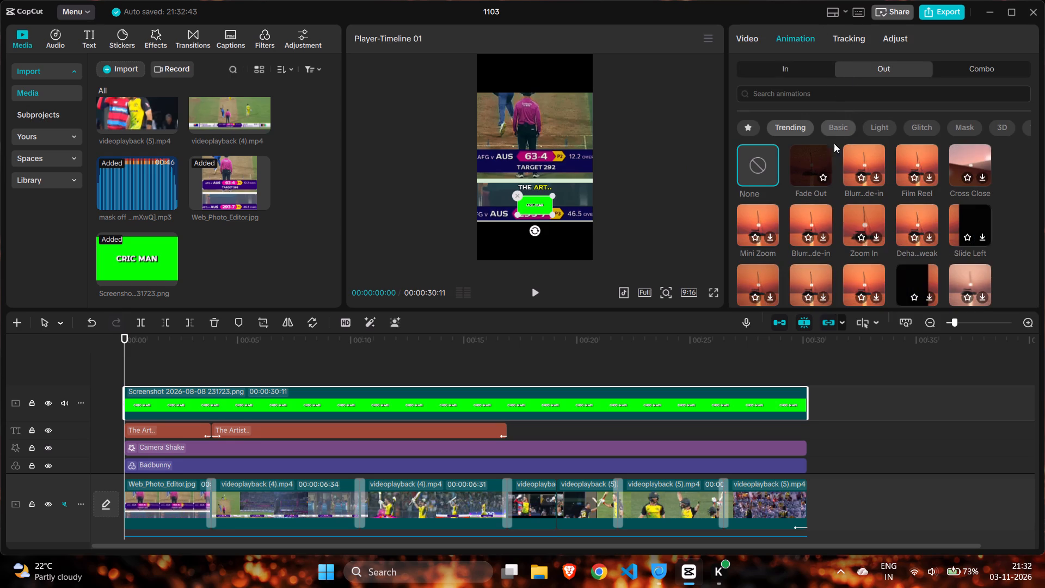
click(815, 158)
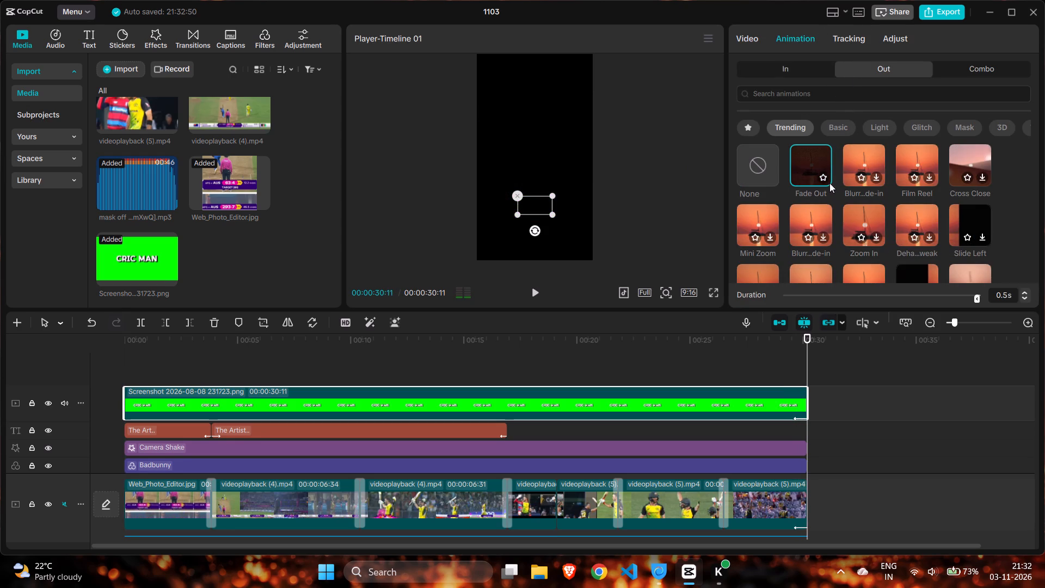
click(825, 176)
click(1022, 293)
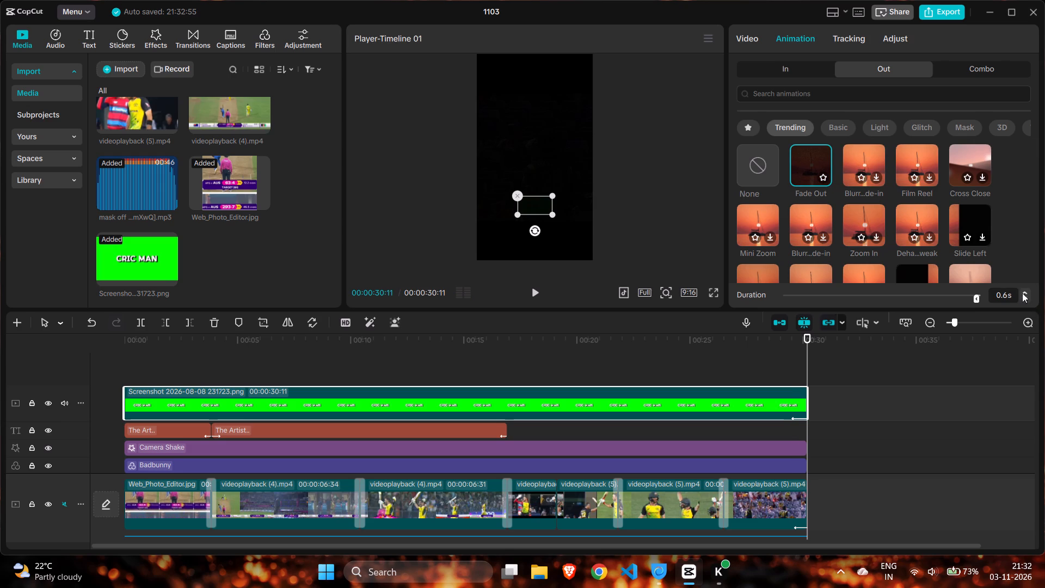
click(1023, 293)
click(1023, 294)
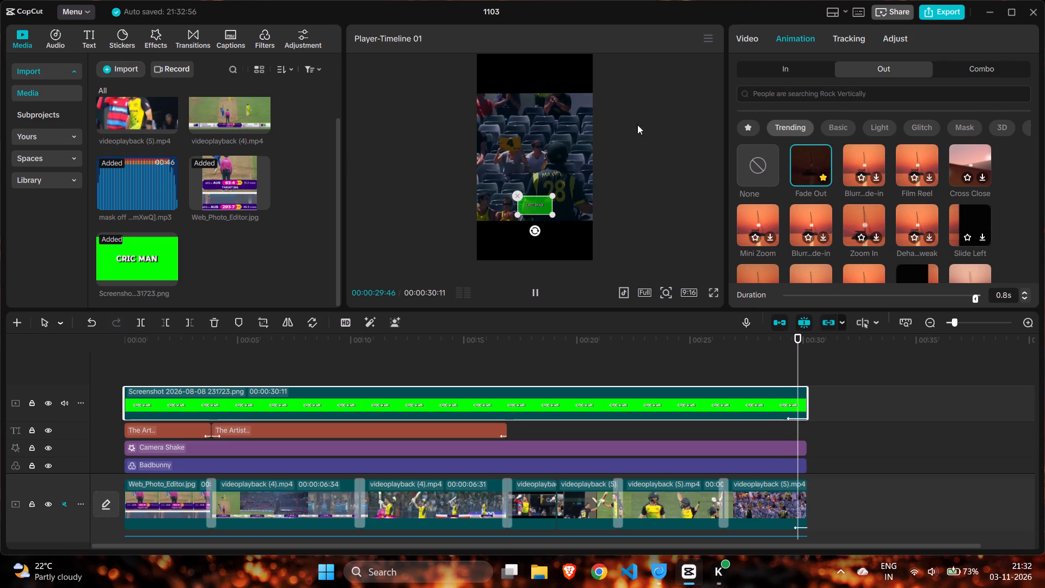
Remove the CRIC MAN overlay's green background with Chroma key, sampling the green as the key colour.
click(756, 34)
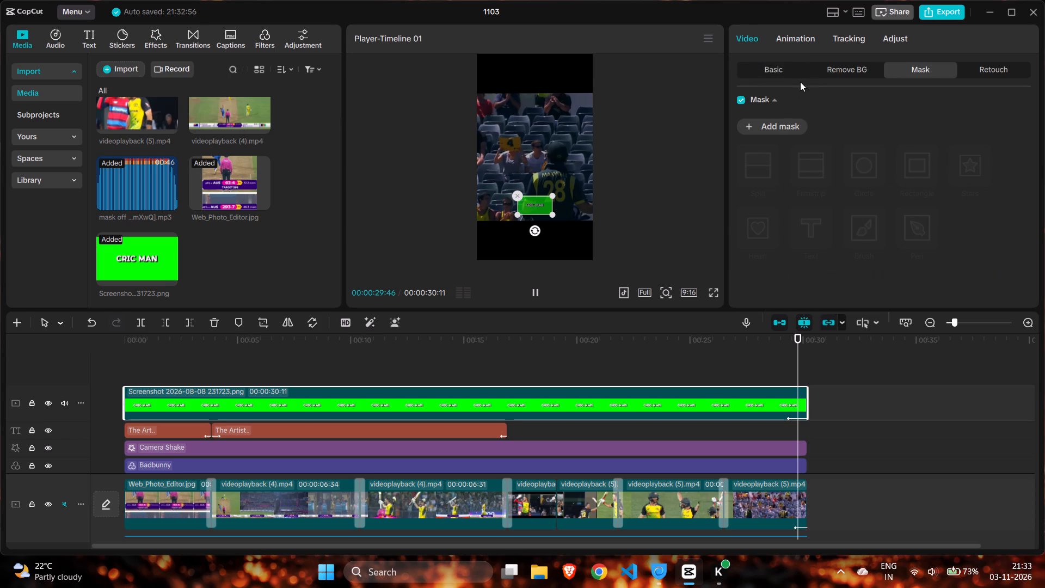
click(772, 68)
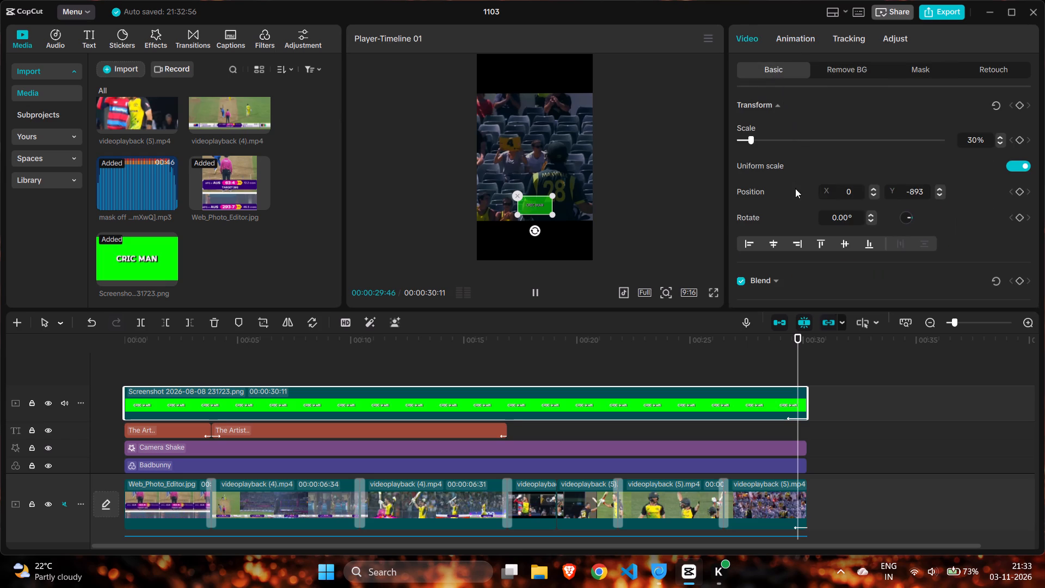
click(814, 71)
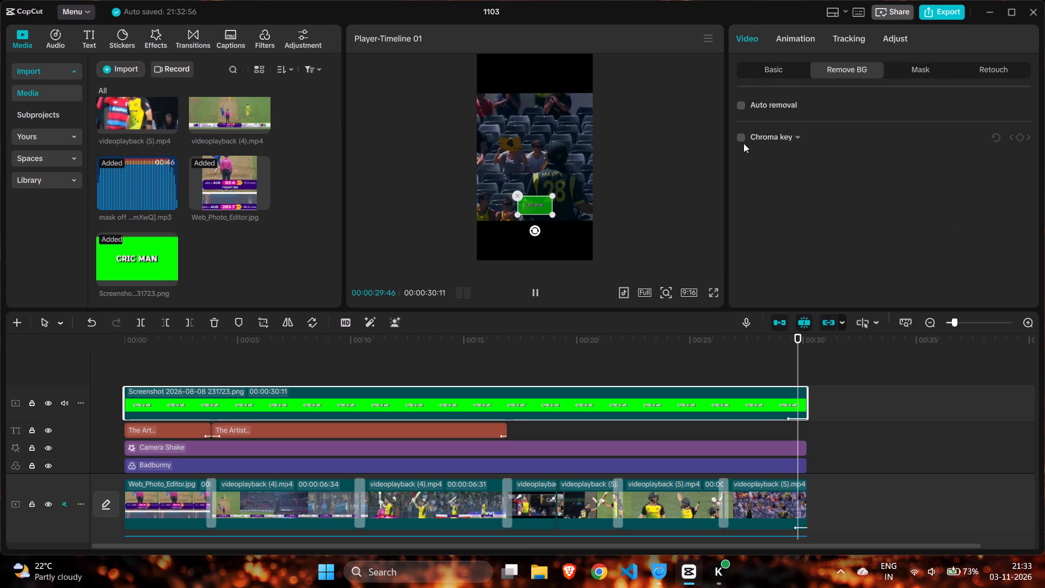
click(743, 138)
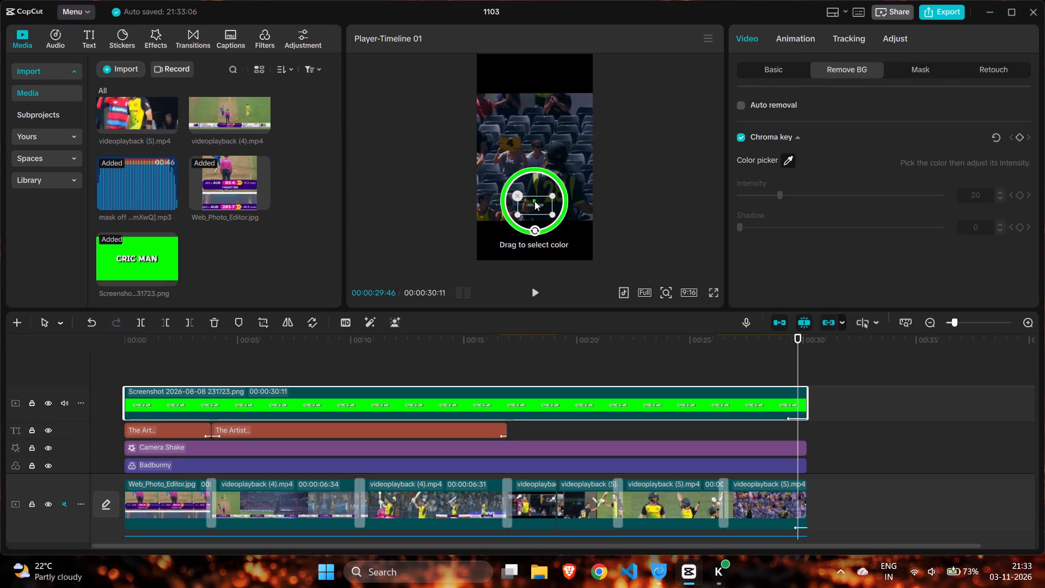
click(534, 201)
Set the blend mode of the CRIC MAN overlay to Overlay.
click(762, 71)
scroll(780, 130, down, 3)
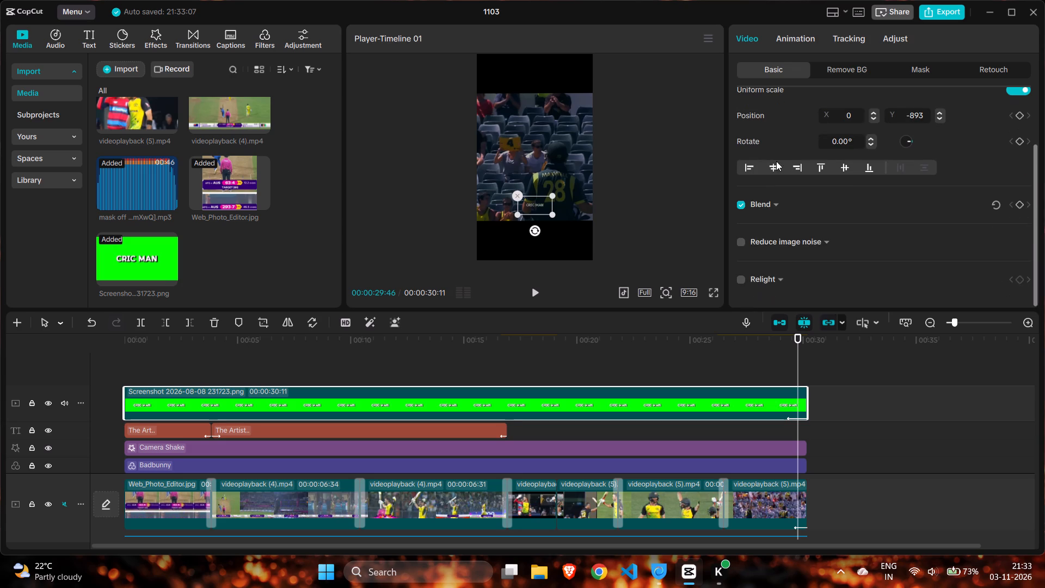
click(758, 203)
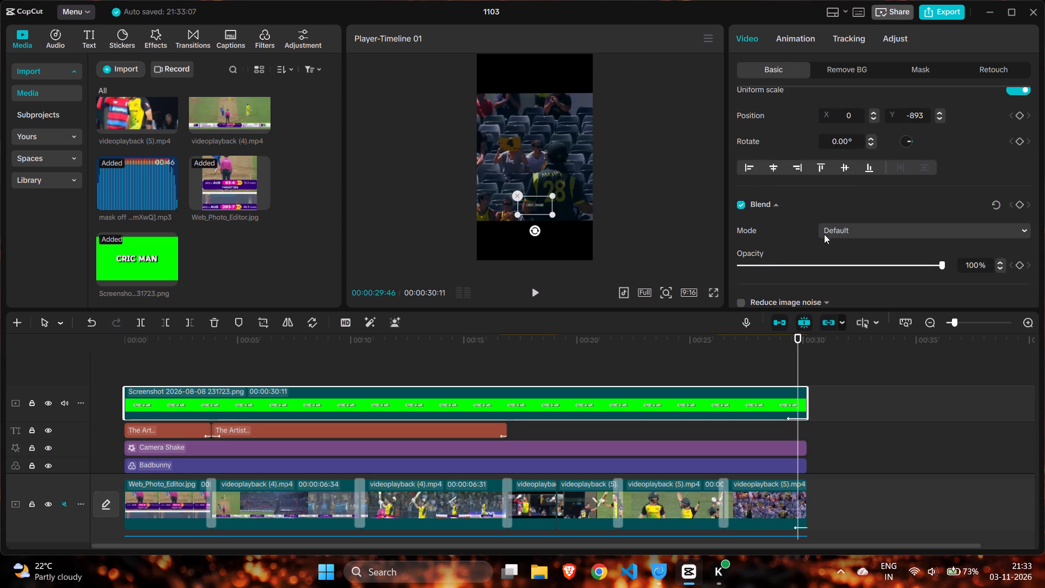
click(830, 229)
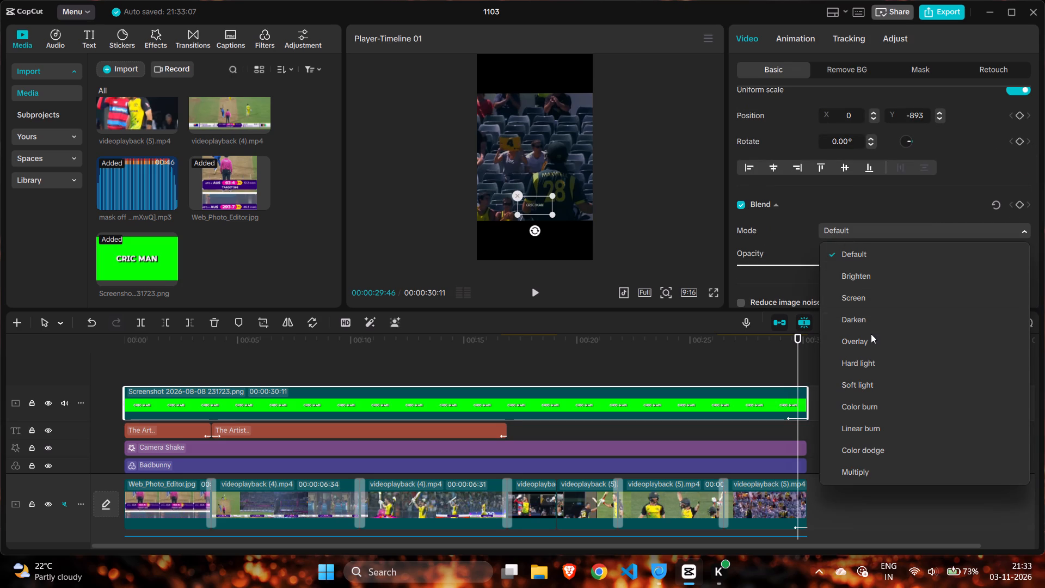
click(871, 340)
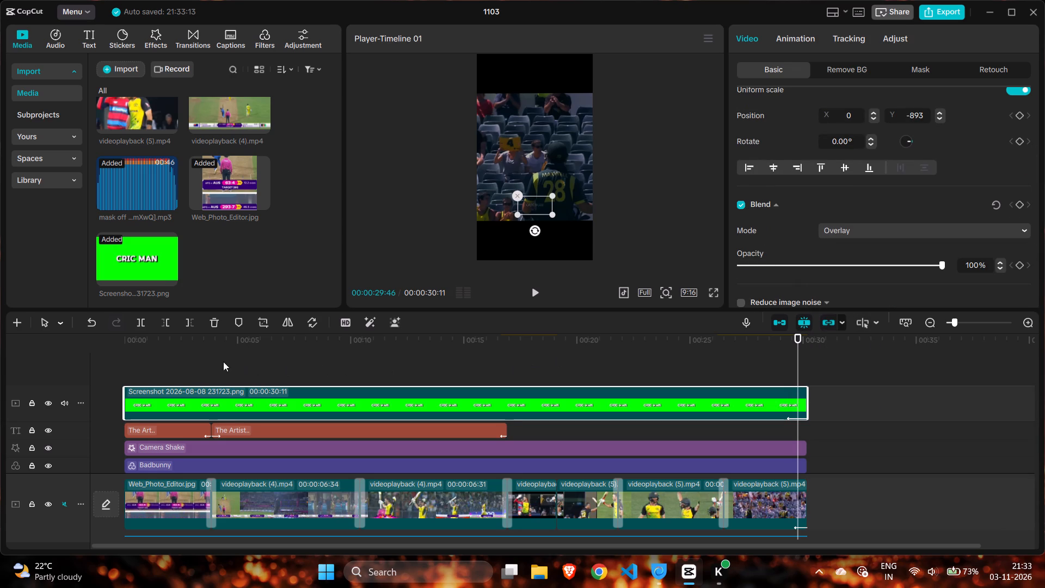
Scrub through the opening and check the CRIC MAN watermark under the "The Artist.." title in full-screen preview.
click(148, 362)
drag(148, 362, 157, 365)
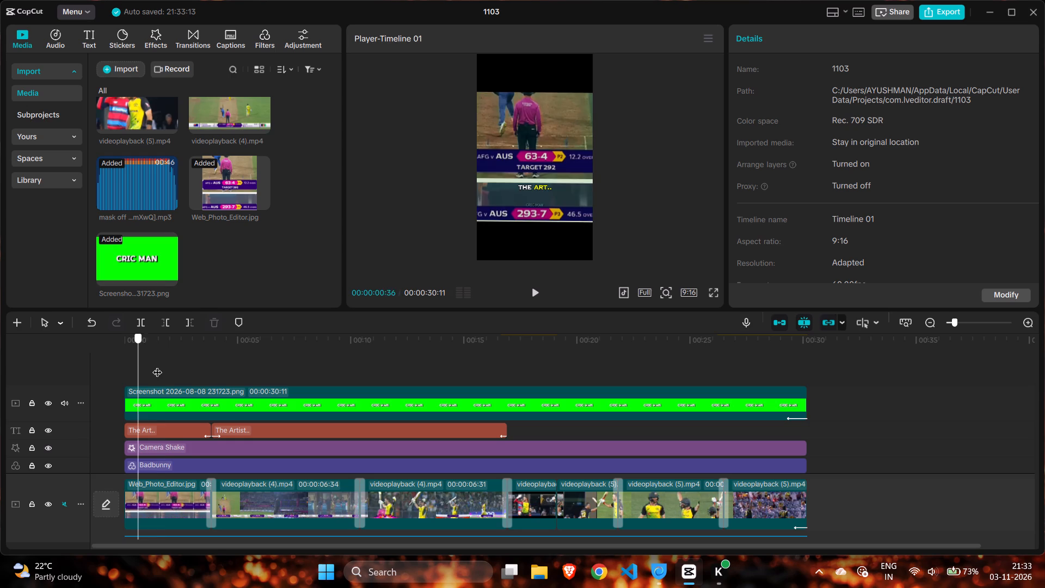
drag(157, 365, 231, 387)
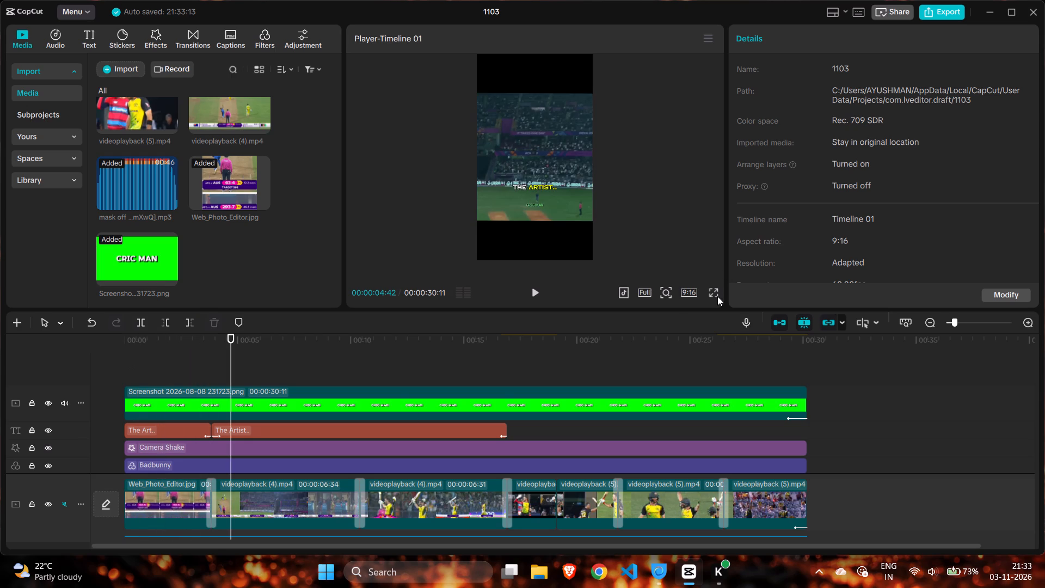
click(715, 296)
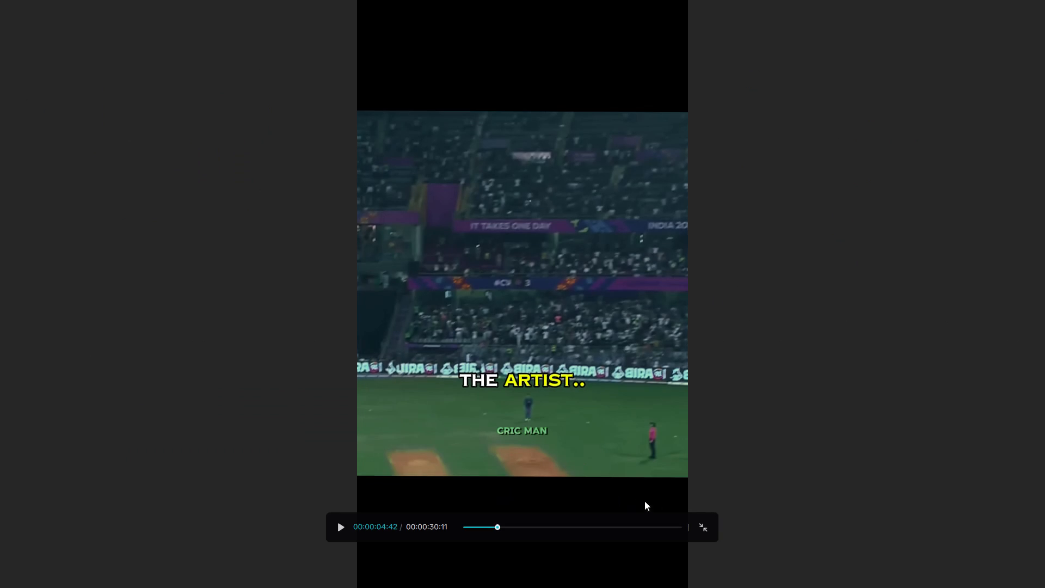
click(702, 524)
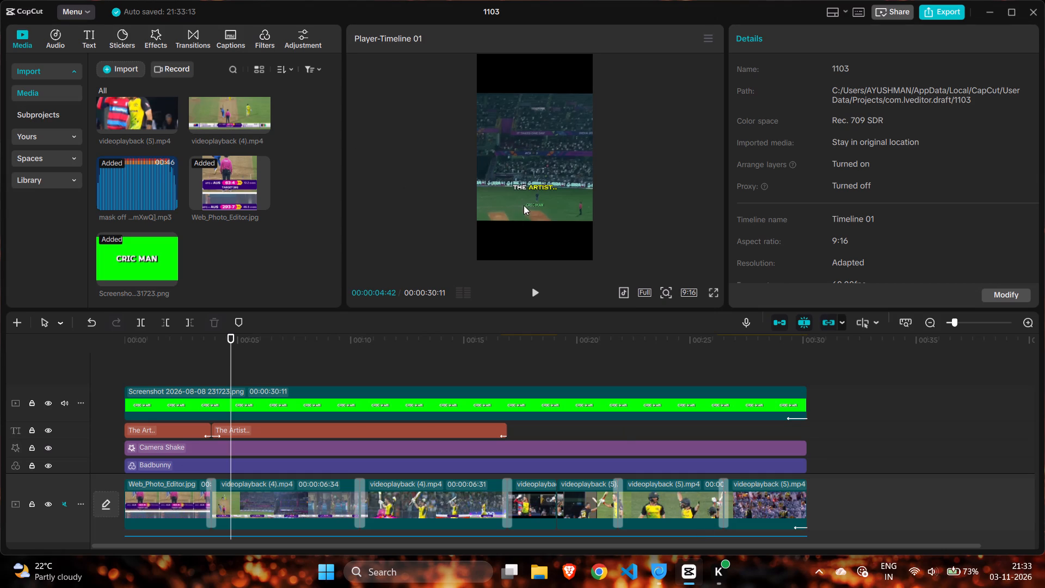
Move the CRIC MAN overlay slightly lower in the frame, to position X 0, Y -994.
click(530, 204)
click(532, 204)
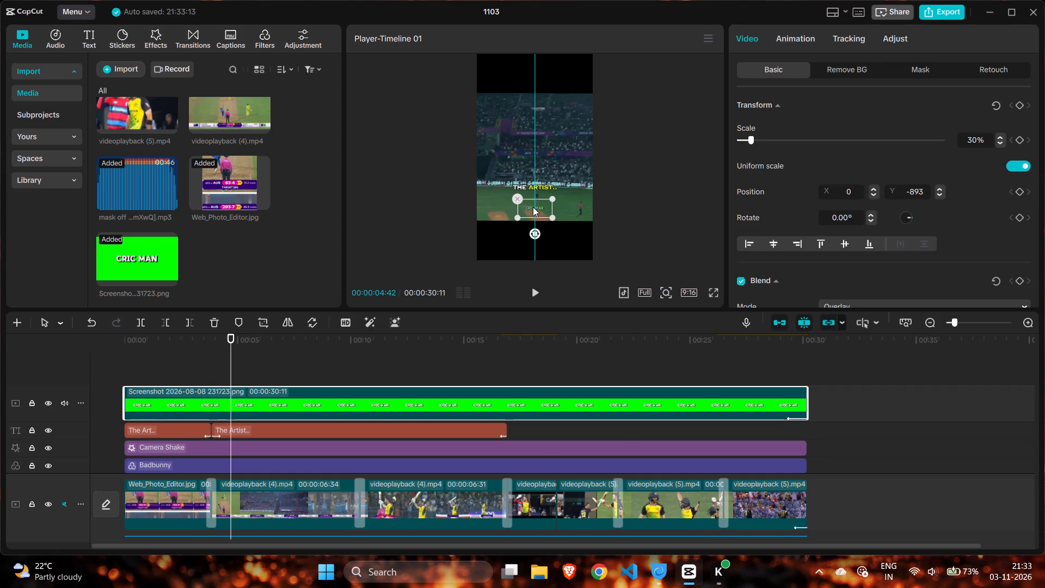
click(533, 207)
Review the whole edit in full-screen preview from near the start, checking the repositioned watermark, and replay it from 00:00:00:00 in the normal player.
click(176, 352)
drag(176, 352, 136, 367)
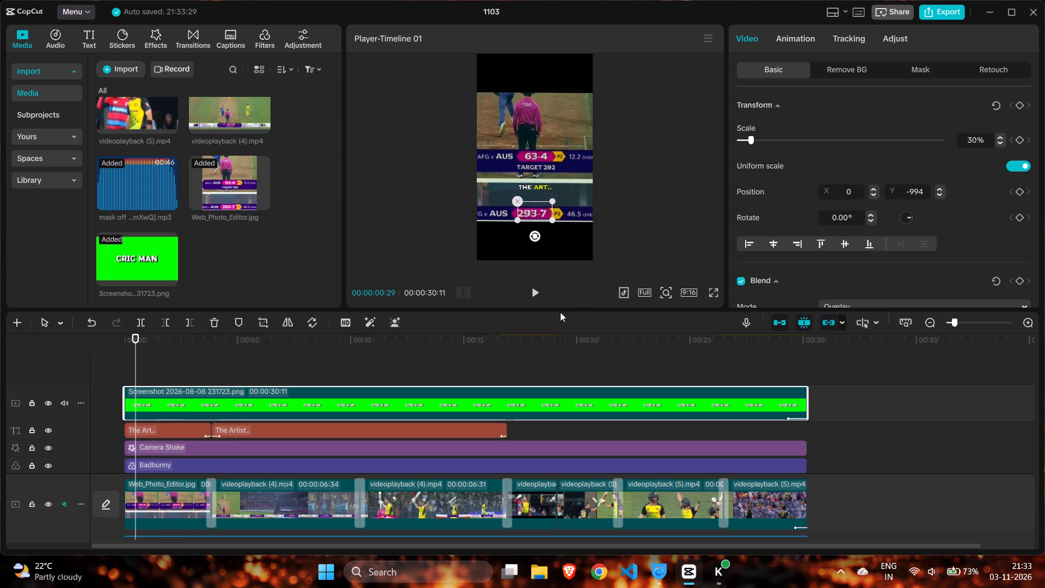
click(716, 292)
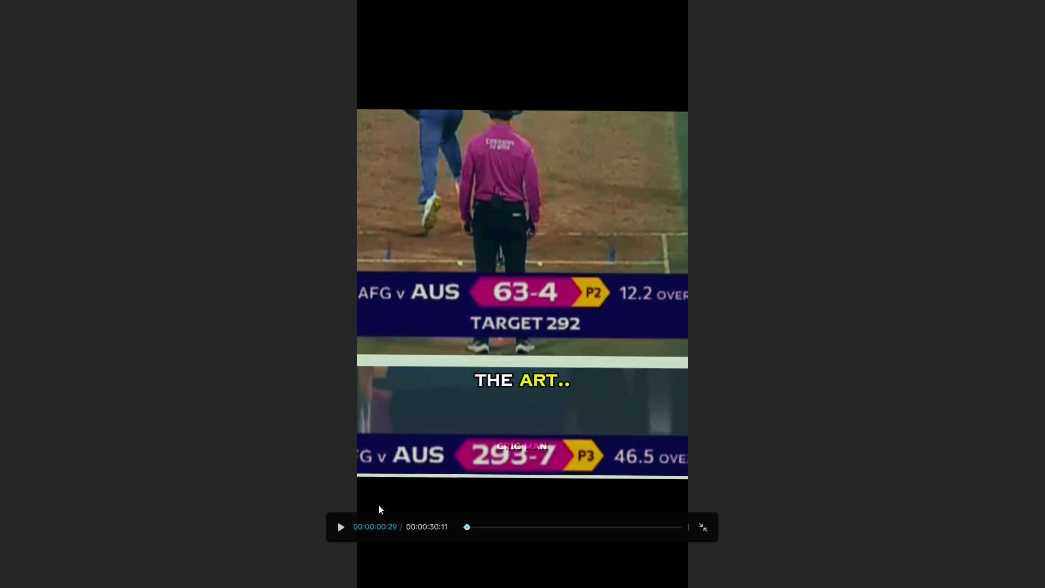
click(334, 531)
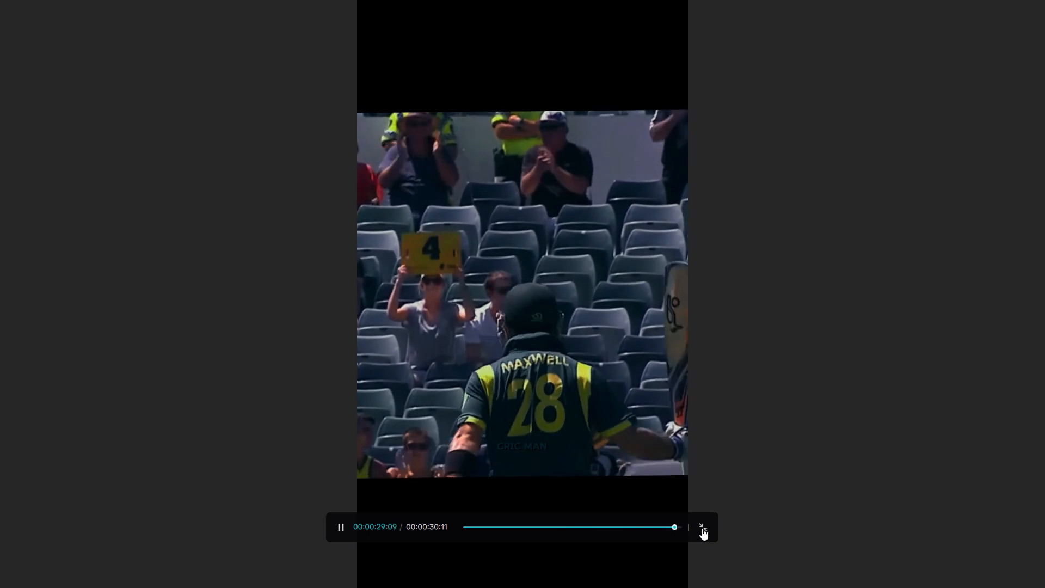
click(702, 528)
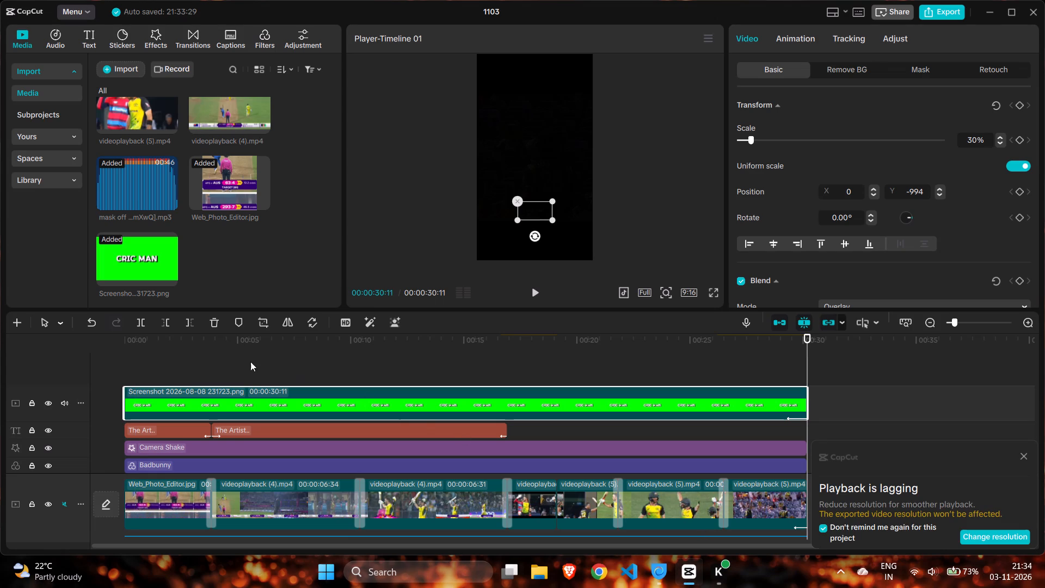
click(162, 352)
drag(162, 352, 113, 351)
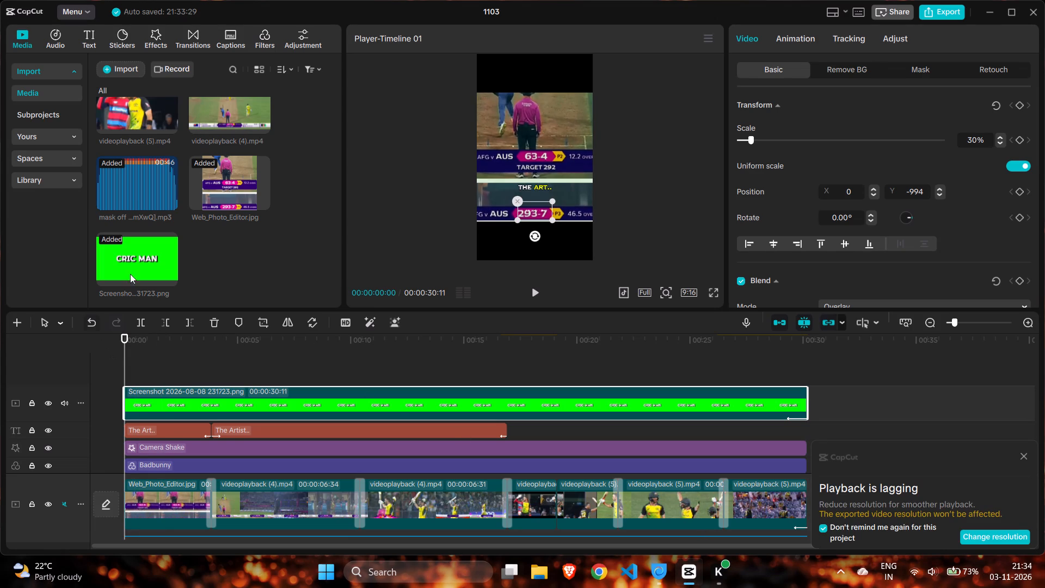
click(1025, 459)
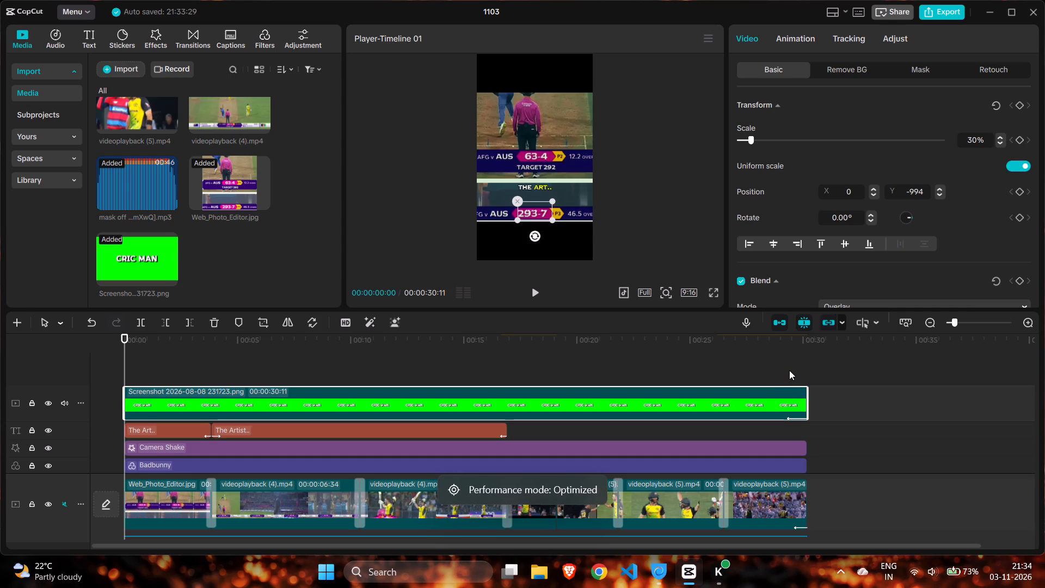
click(536, 286)
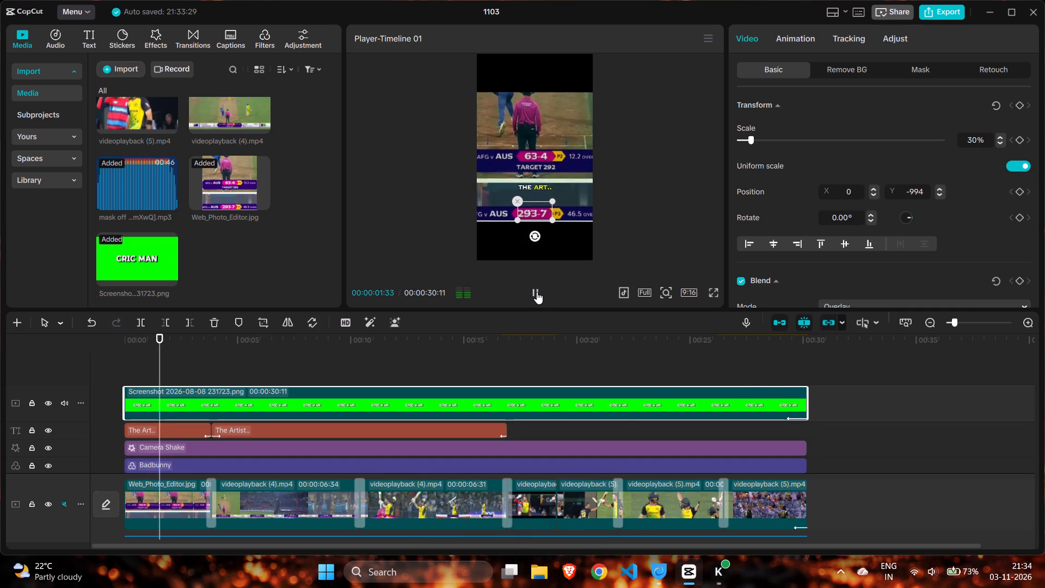
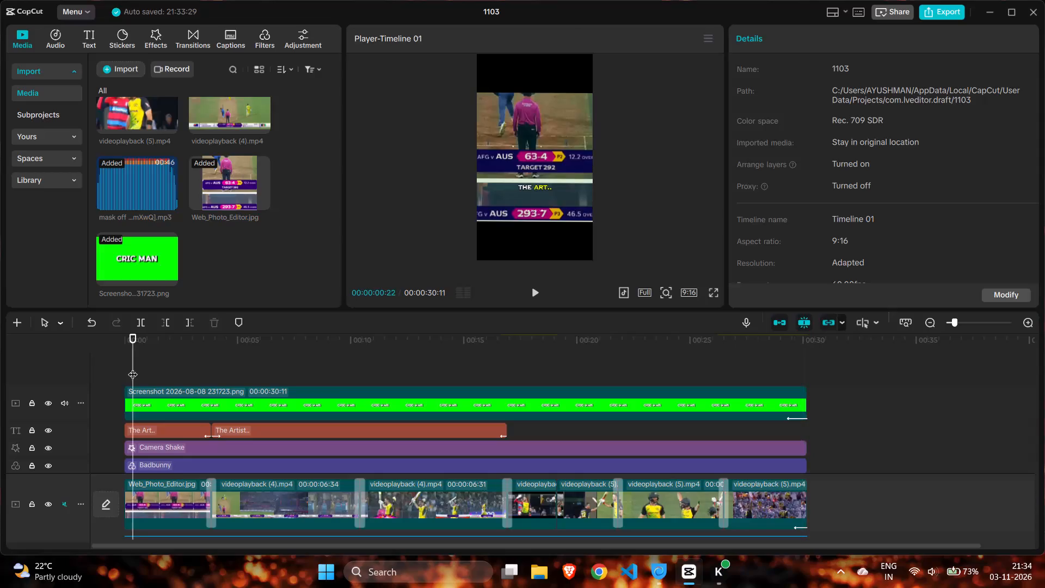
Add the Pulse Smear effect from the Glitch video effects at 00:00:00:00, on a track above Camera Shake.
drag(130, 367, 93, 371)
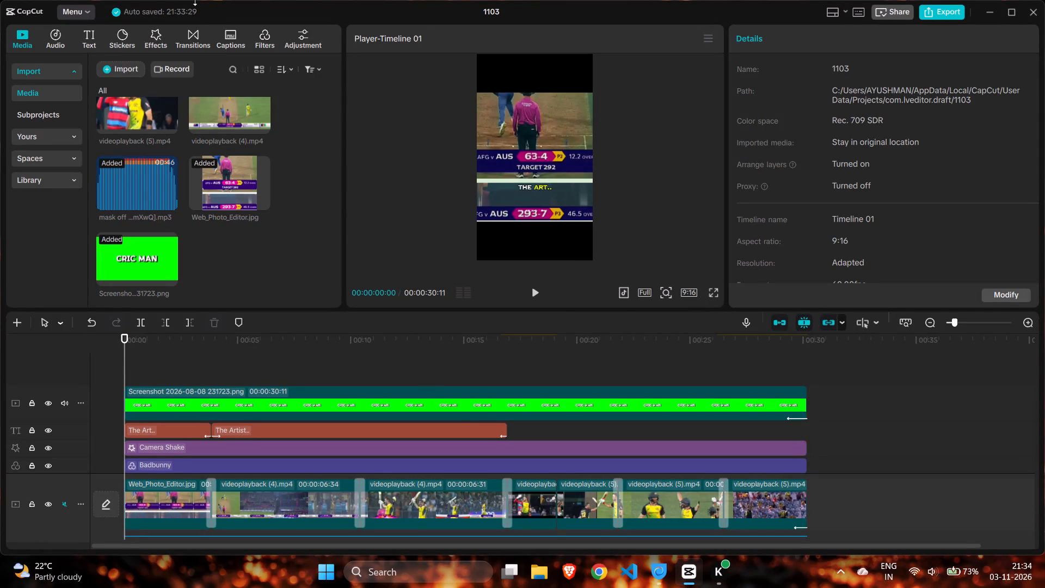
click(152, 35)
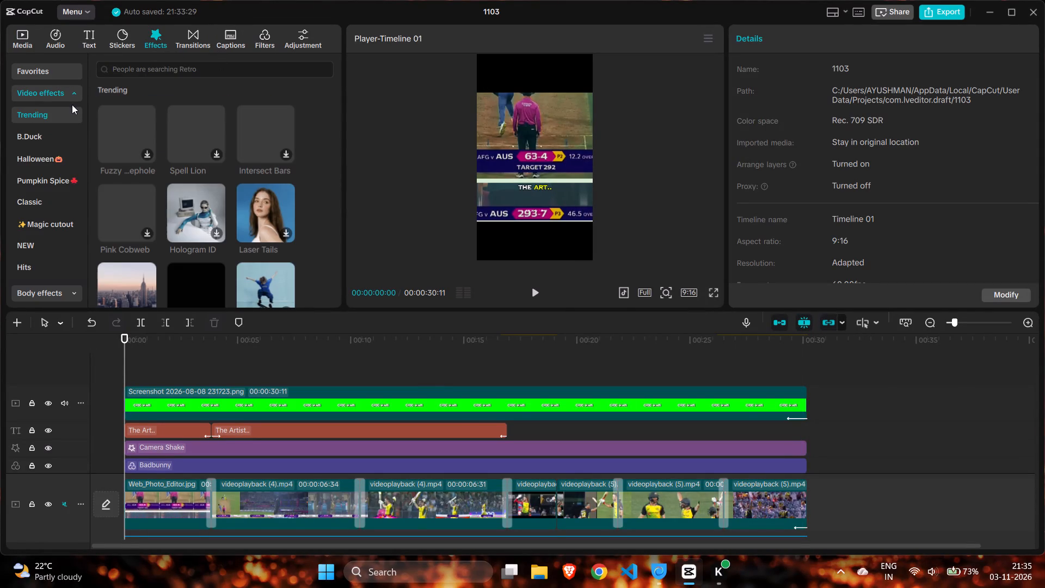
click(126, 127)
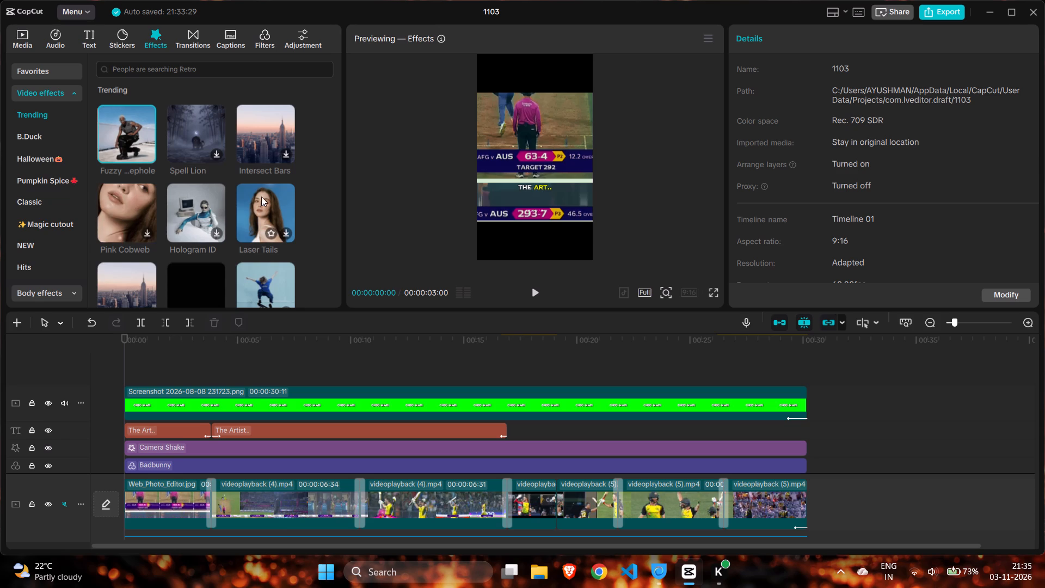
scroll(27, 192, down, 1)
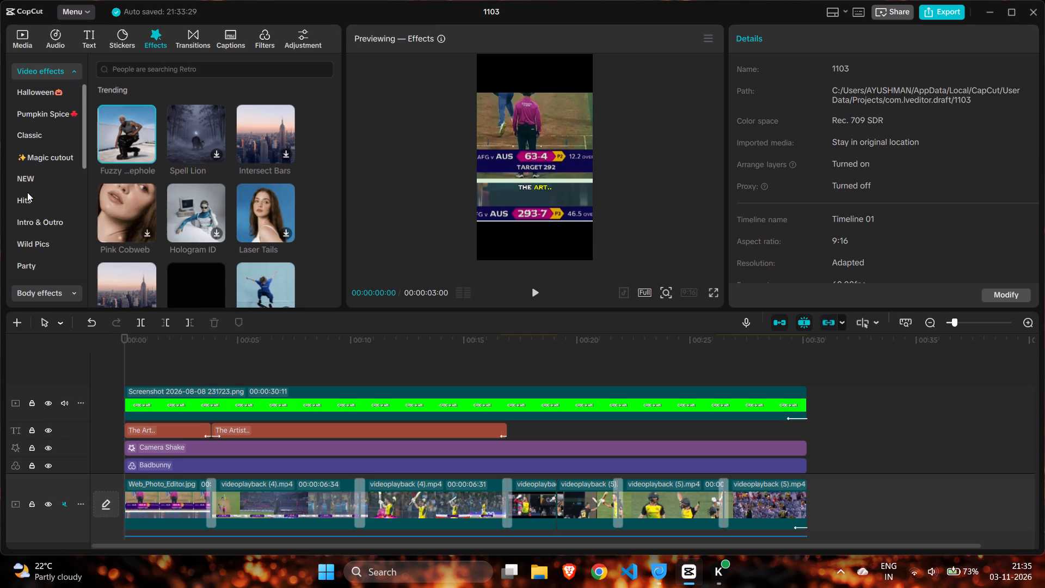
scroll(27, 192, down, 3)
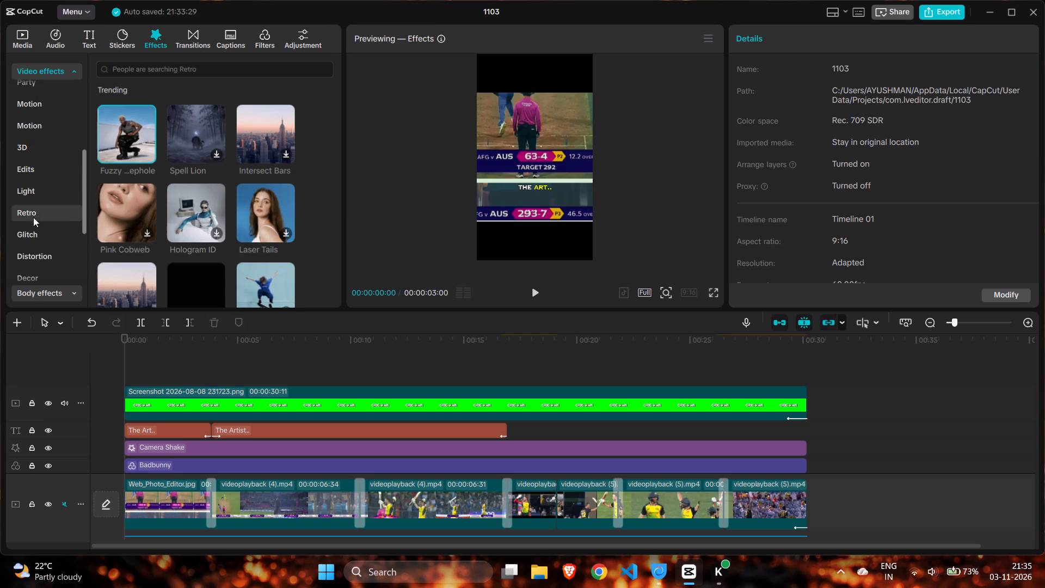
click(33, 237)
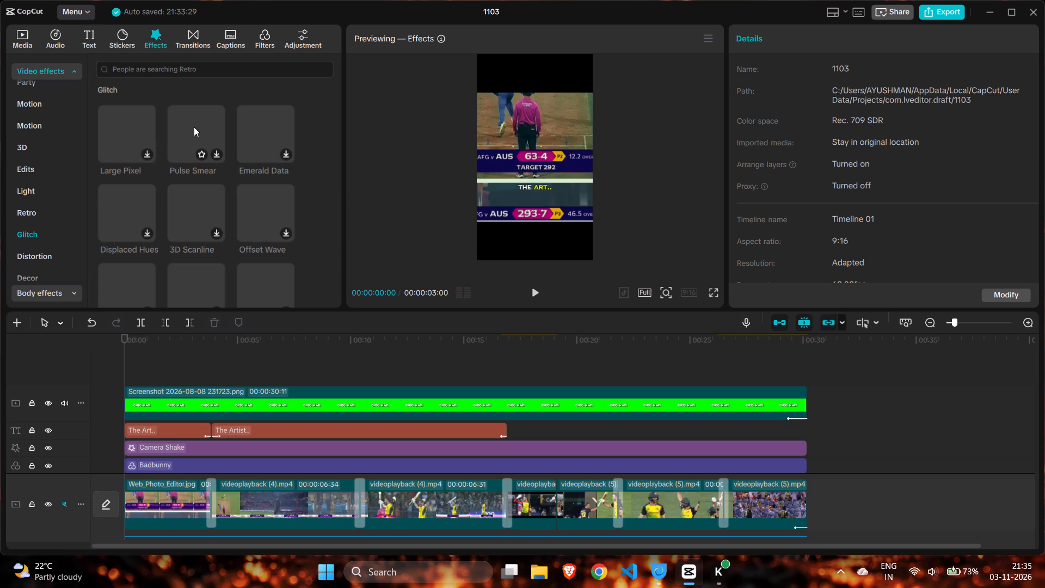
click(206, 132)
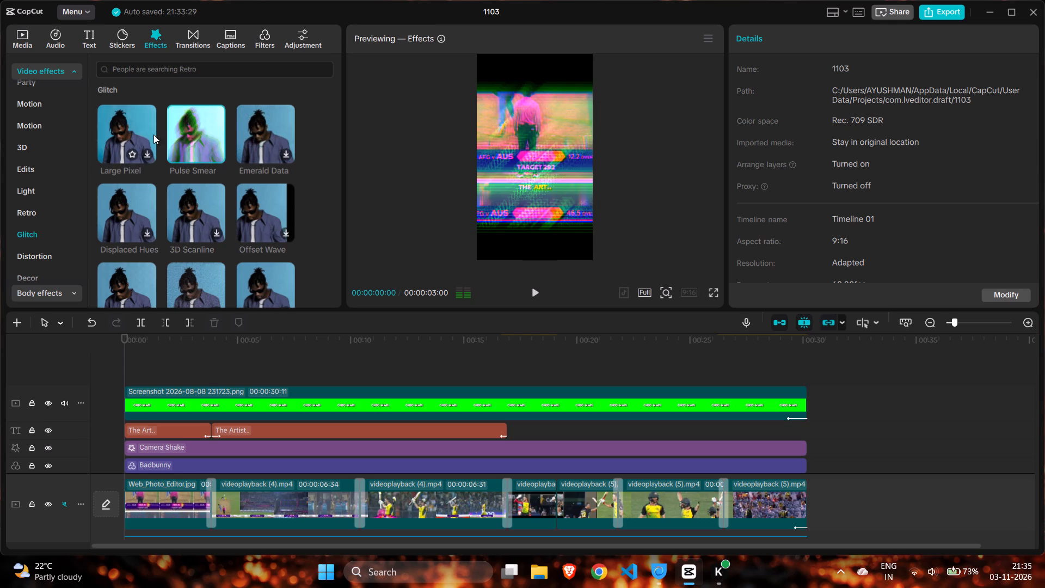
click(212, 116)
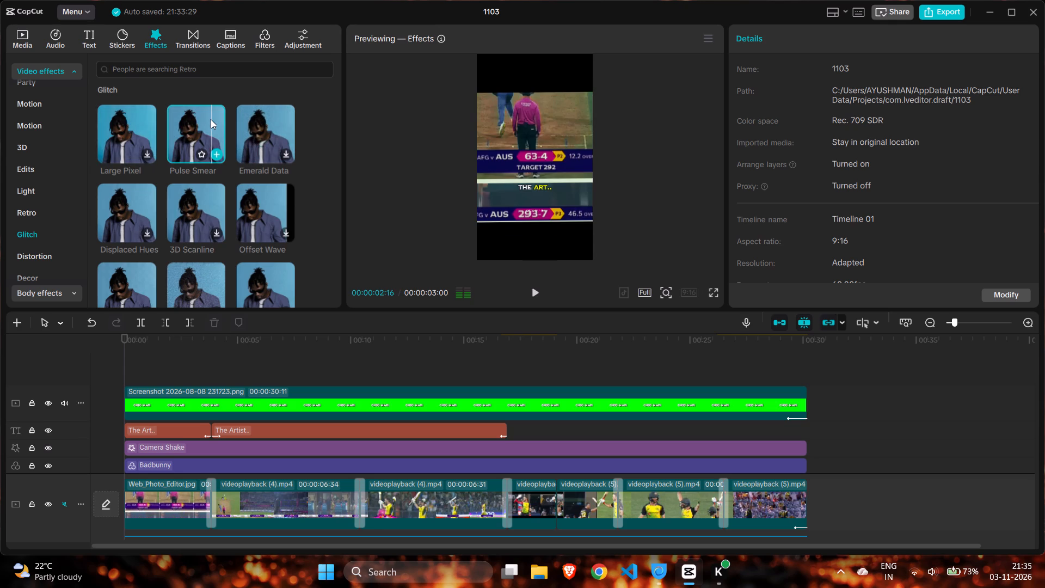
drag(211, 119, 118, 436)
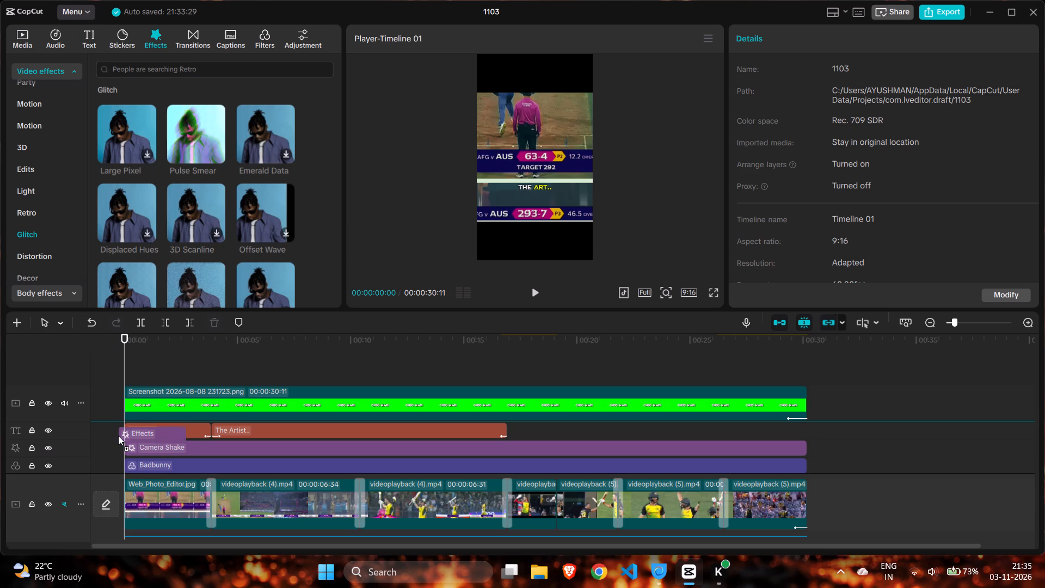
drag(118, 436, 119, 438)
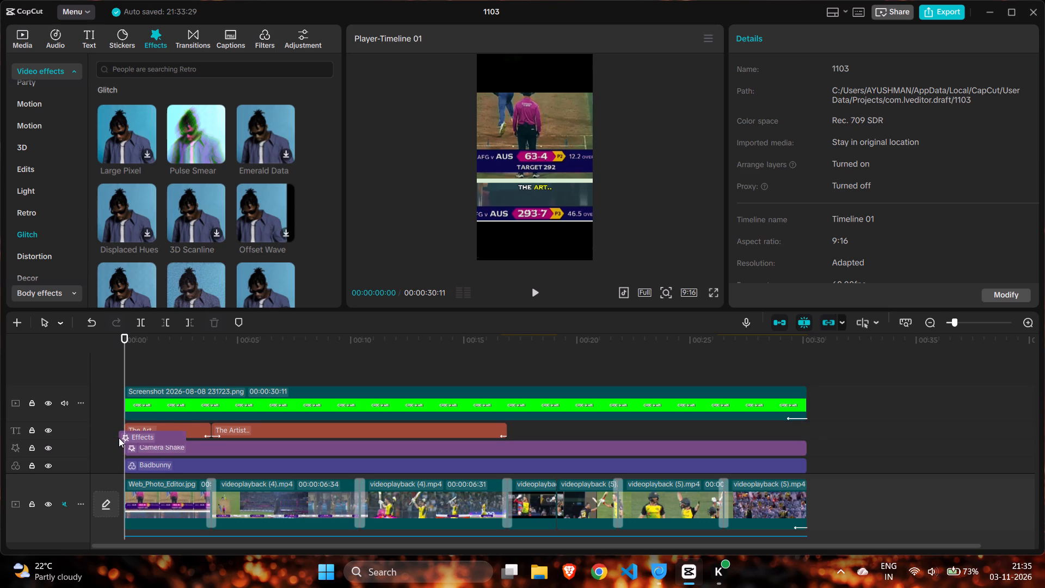
Play the opening from 00:00:00:00 and replay it to check how the Pulse Smear effect looks.
click(536, 293)
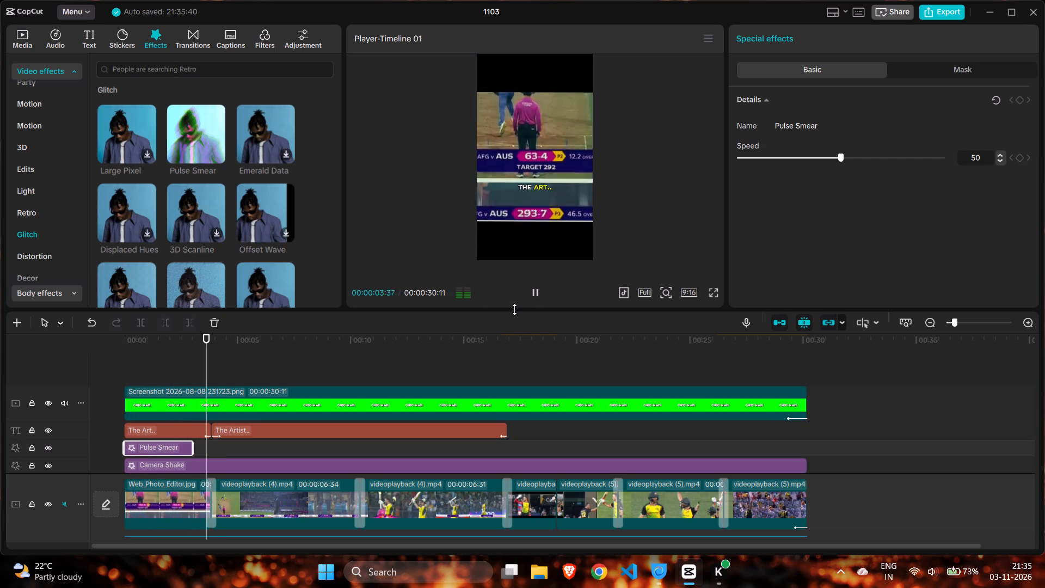
click(140, 358)
drag(140, 358, 102, 352)
click(533, 285)
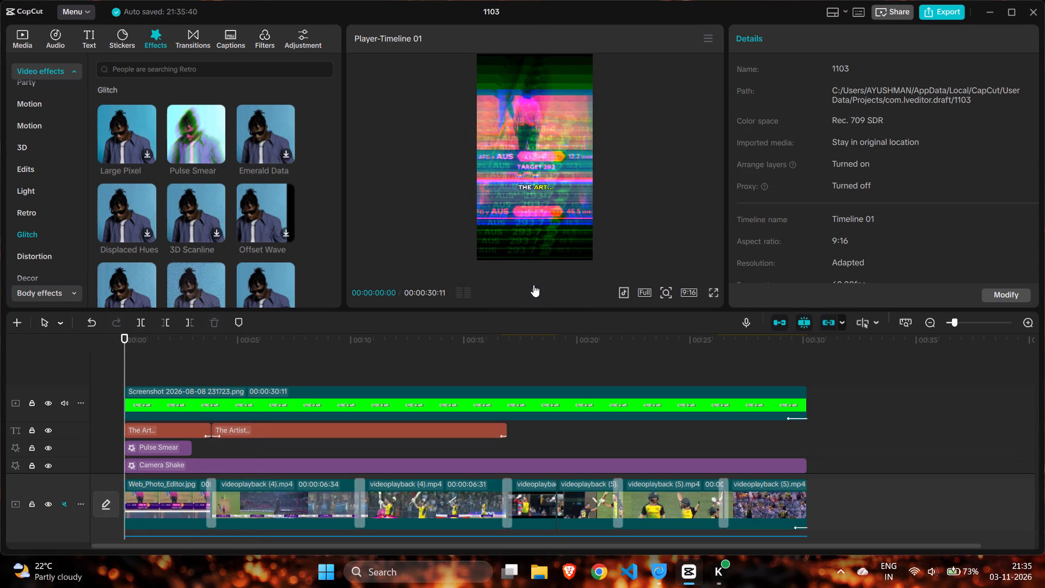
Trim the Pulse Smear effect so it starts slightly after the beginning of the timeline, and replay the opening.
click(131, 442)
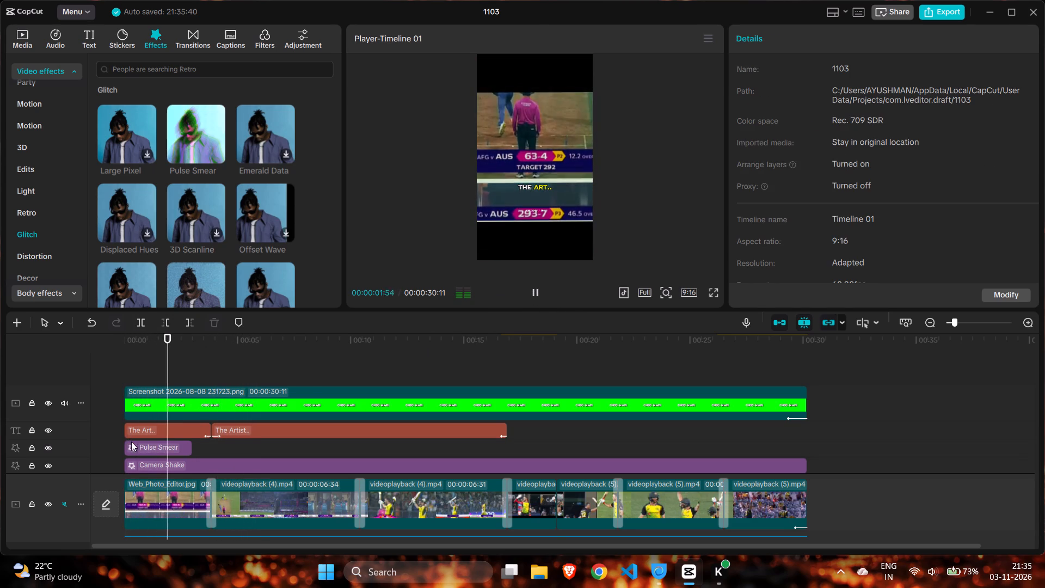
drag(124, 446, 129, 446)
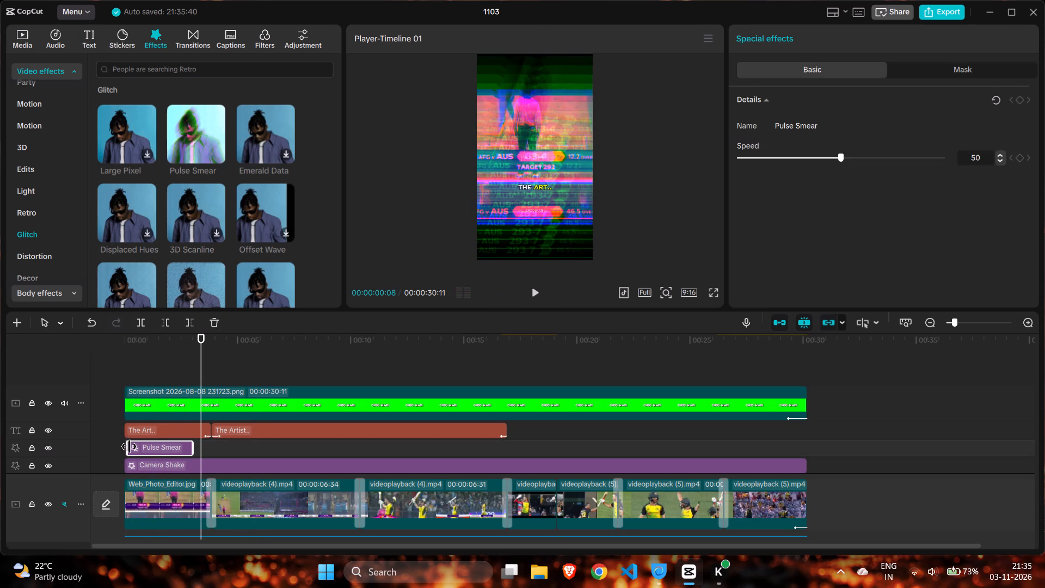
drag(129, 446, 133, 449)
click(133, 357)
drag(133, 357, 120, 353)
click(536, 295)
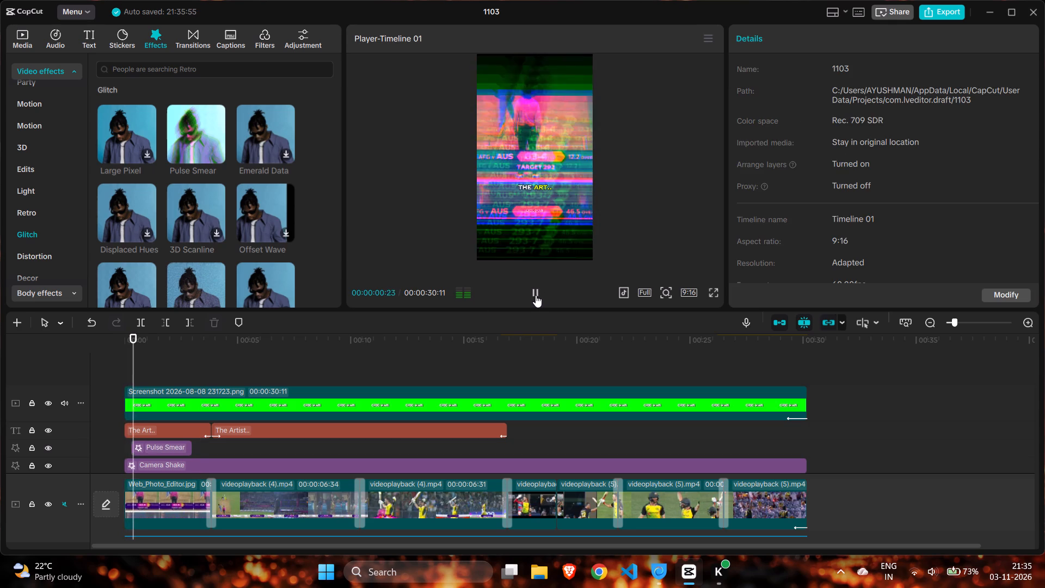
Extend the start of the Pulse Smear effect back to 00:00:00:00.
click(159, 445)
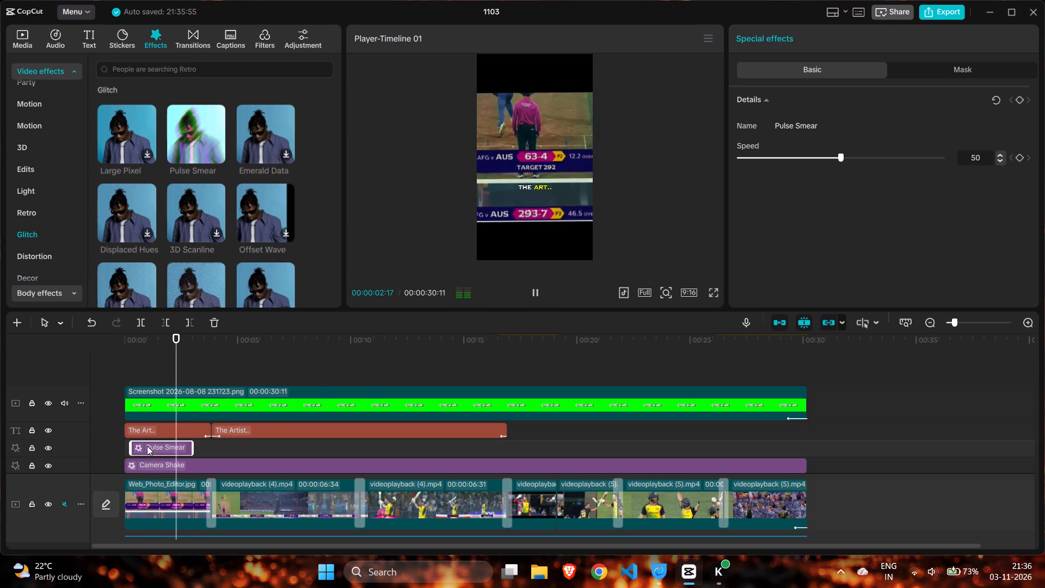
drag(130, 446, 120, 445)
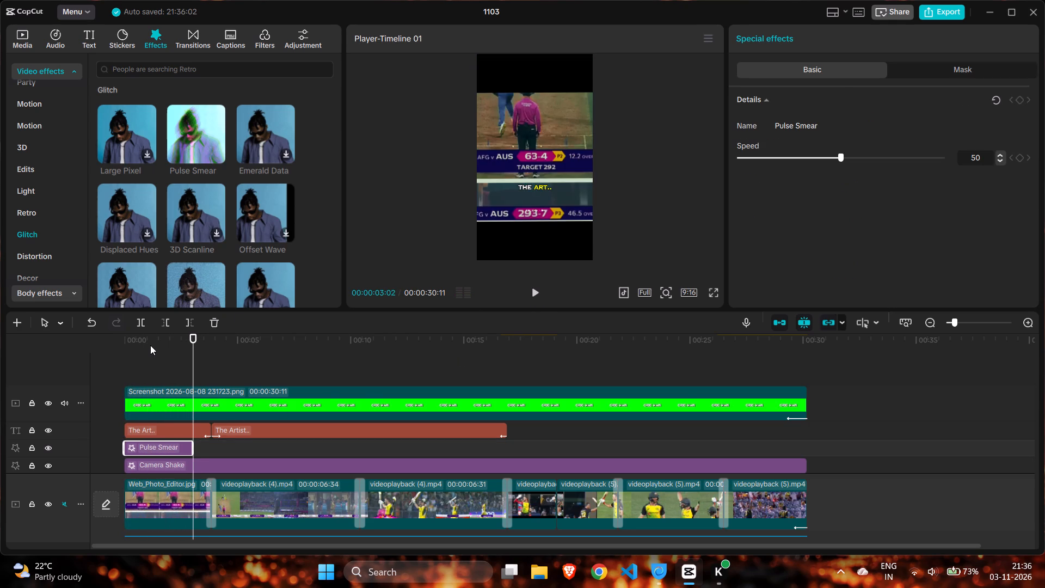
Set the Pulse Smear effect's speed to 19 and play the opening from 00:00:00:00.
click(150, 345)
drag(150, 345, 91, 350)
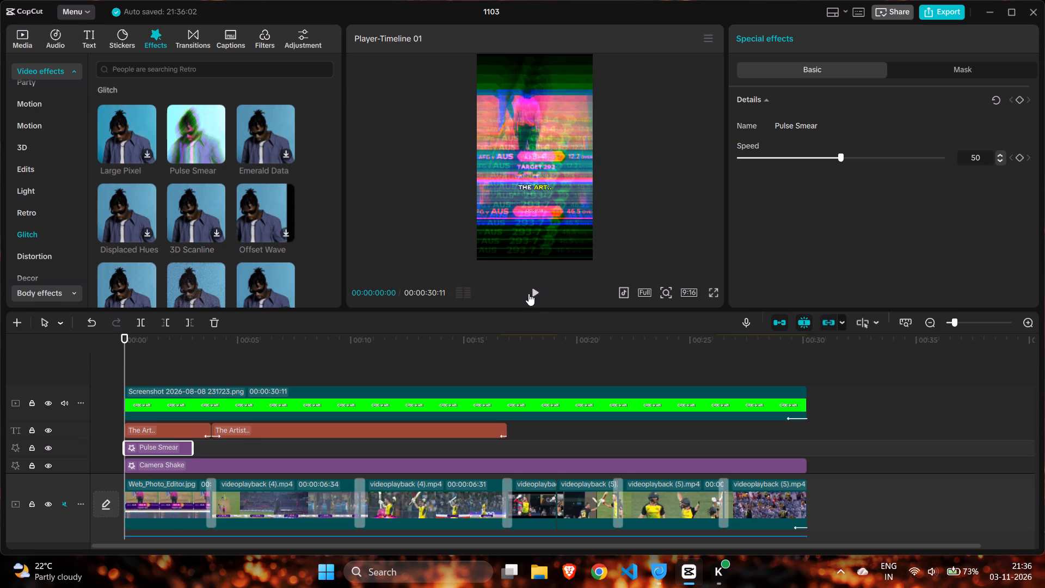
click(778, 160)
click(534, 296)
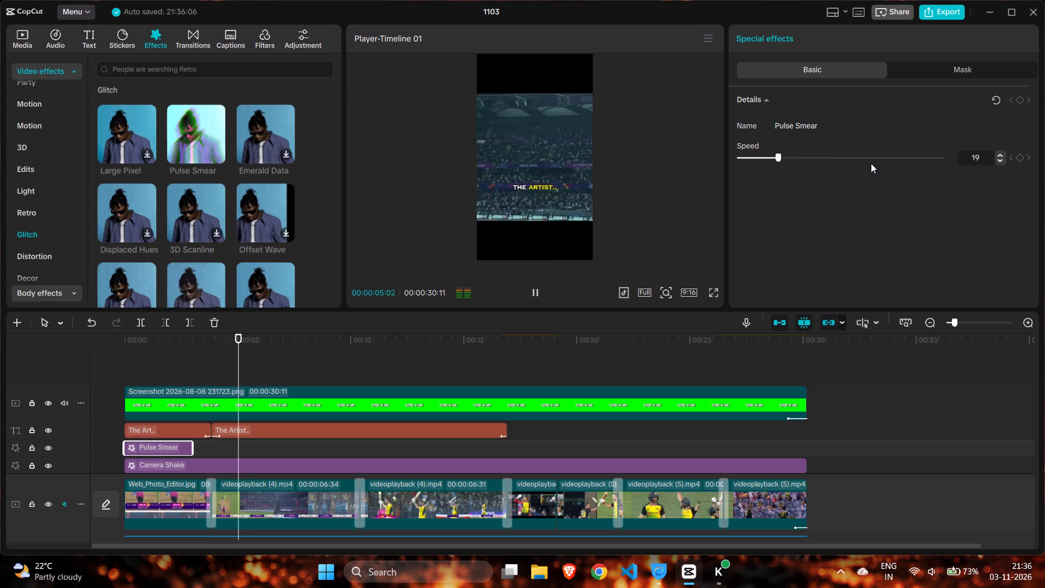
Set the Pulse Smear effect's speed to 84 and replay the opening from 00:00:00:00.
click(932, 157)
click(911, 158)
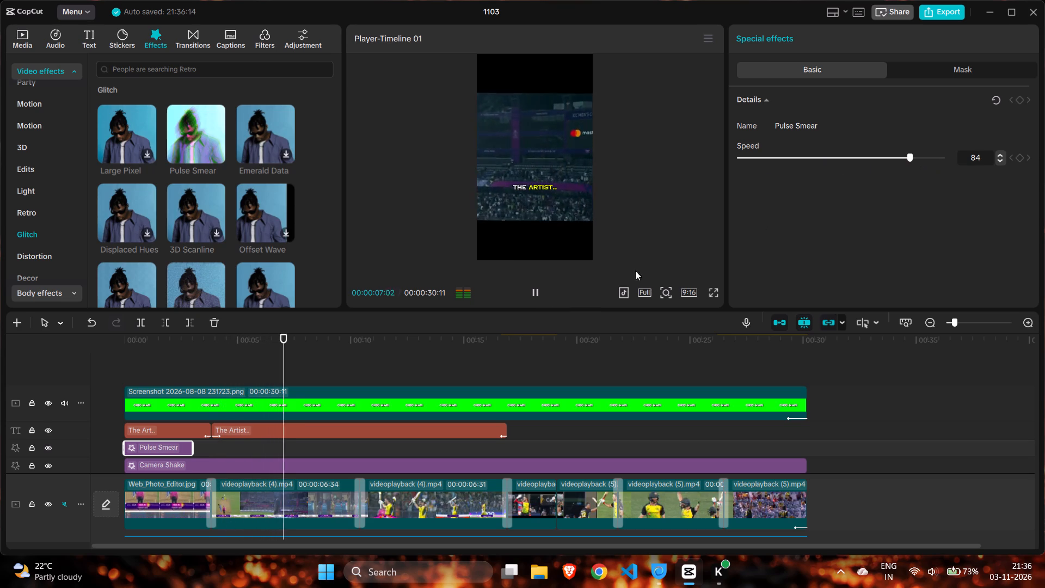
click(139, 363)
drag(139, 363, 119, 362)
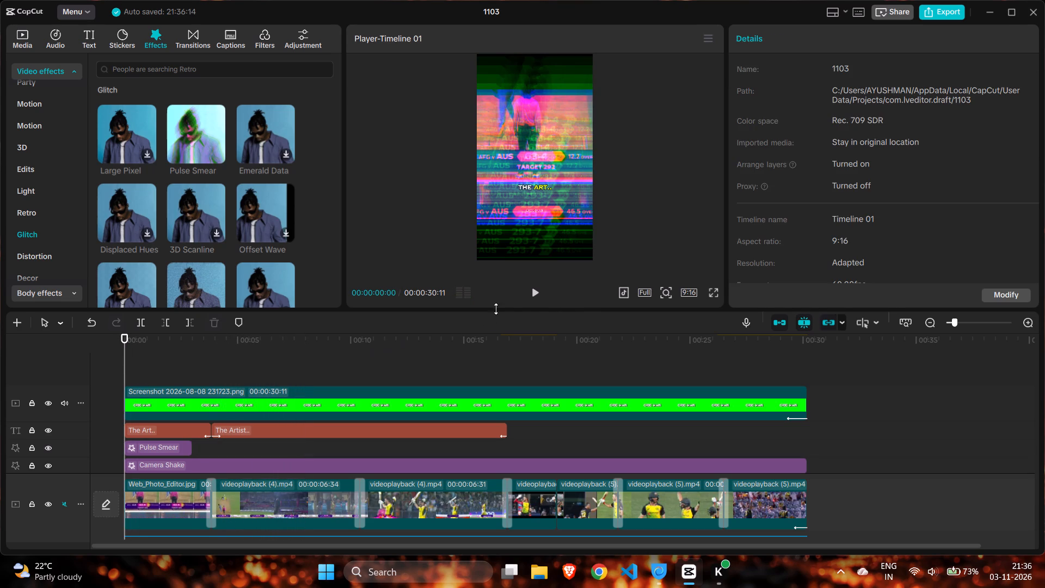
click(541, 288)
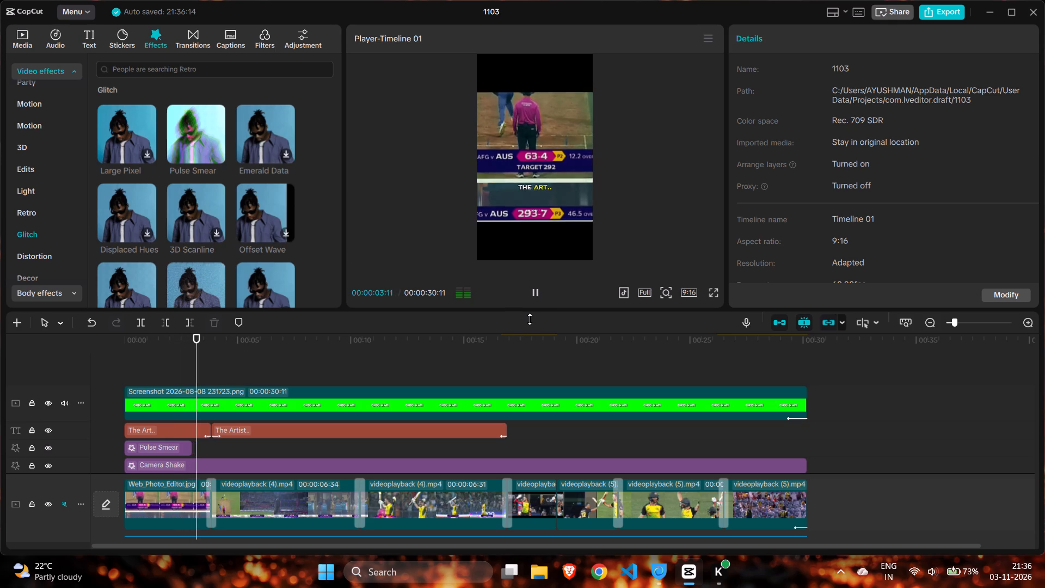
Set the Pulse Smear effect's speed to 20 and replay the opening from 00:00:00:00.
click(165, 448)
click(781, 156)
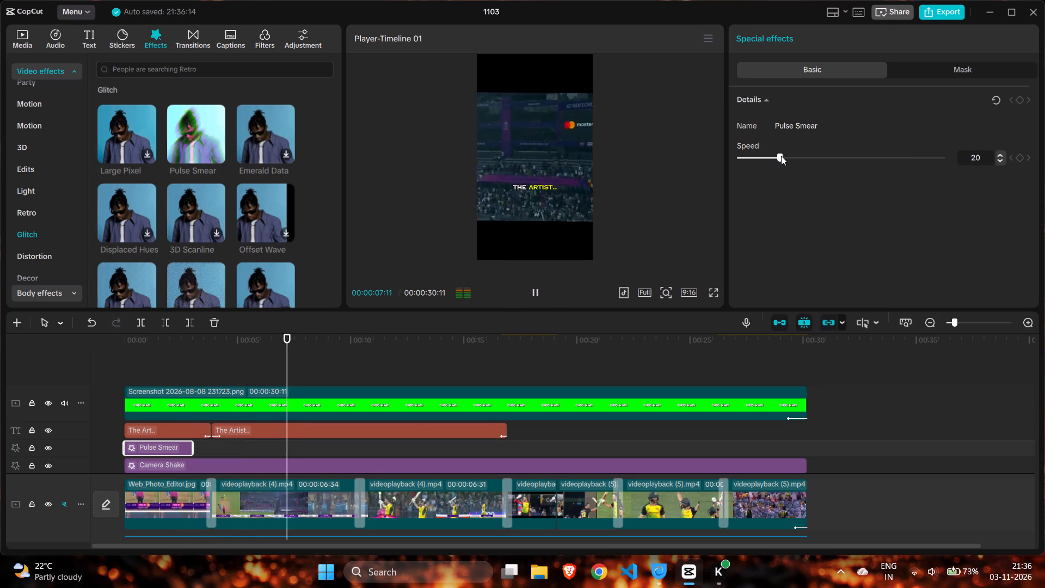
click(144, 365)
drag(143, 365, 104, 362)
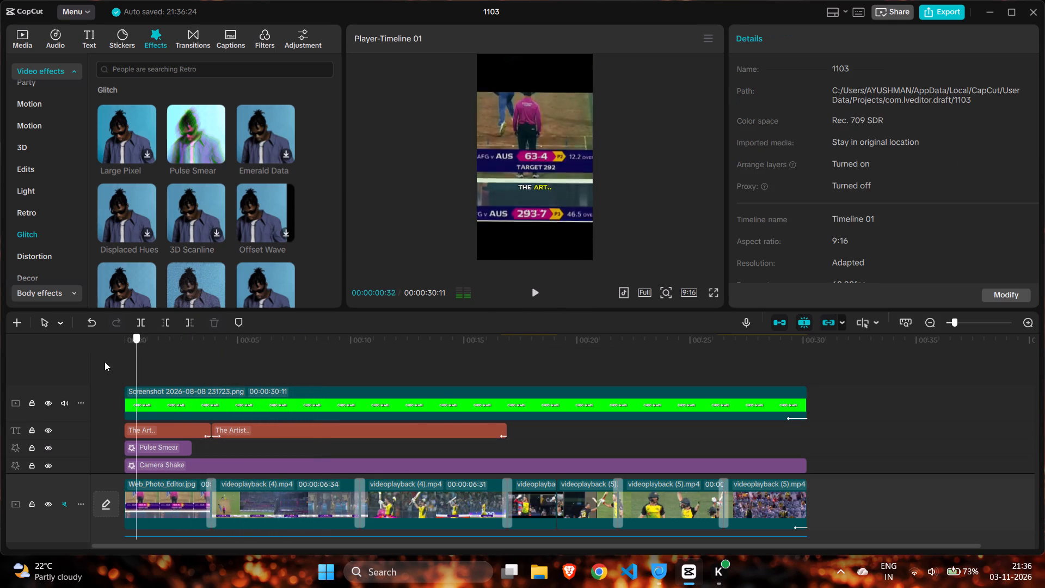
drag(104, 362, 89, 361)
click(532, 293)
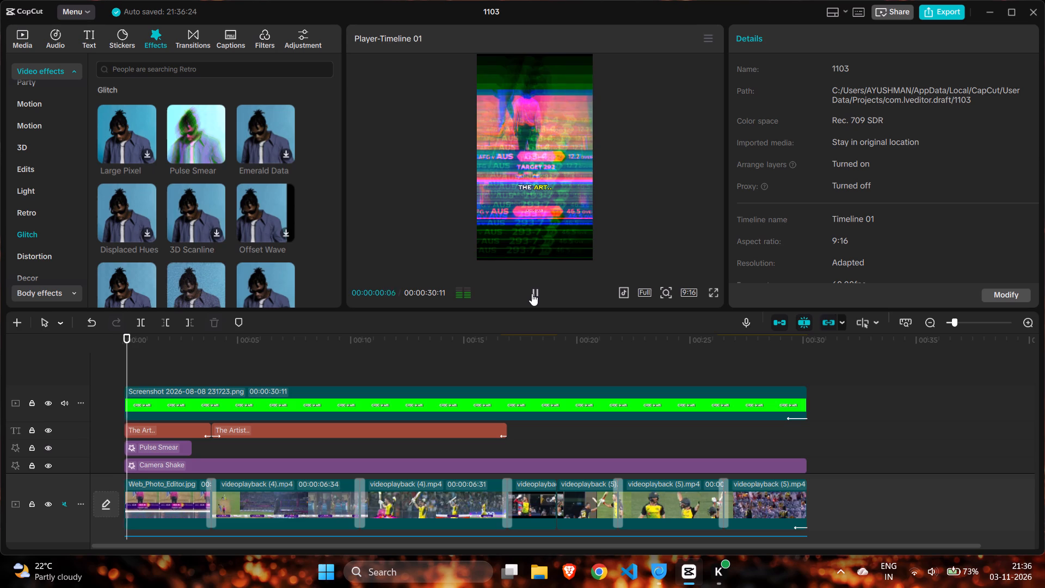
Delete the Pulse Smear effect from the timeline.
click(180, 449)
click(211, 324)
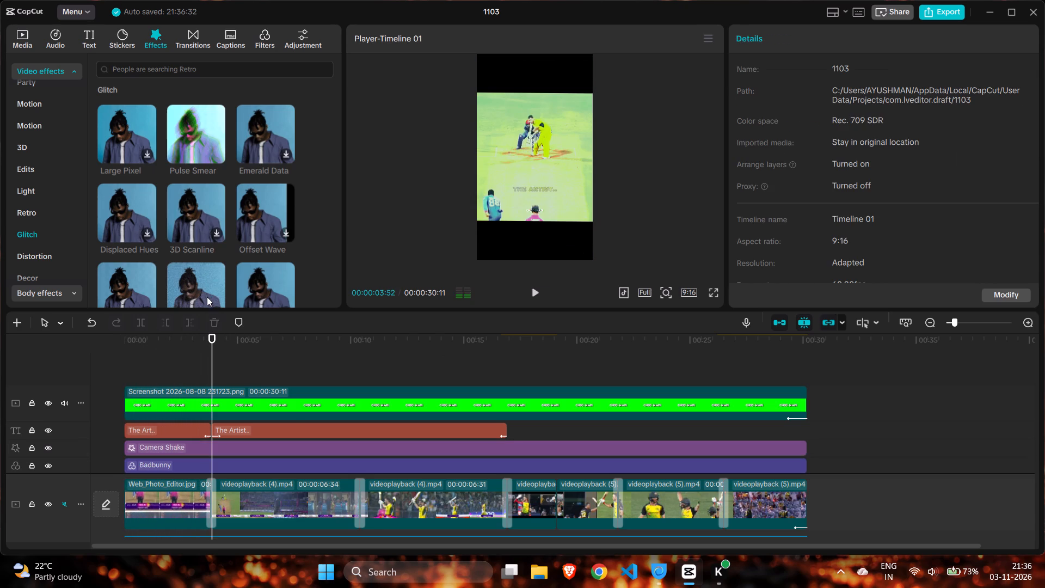
Preview the Grainy glitch effect and return the playhead to 00:00:00:00.
click(202, 287)
scroll(202, 266, down, 2)
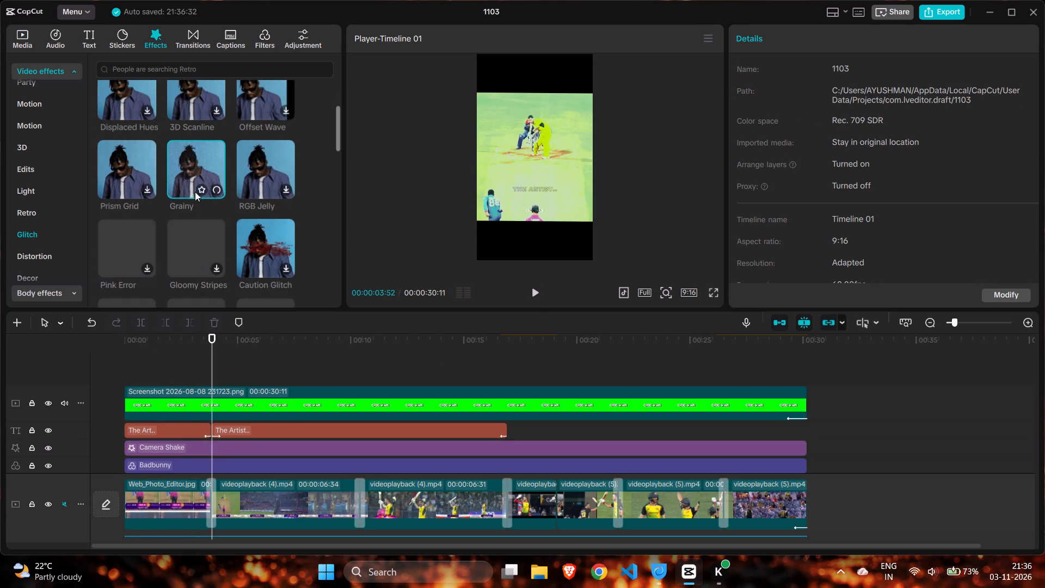
click(164, 358)
drag(164, 358, 116, 336)
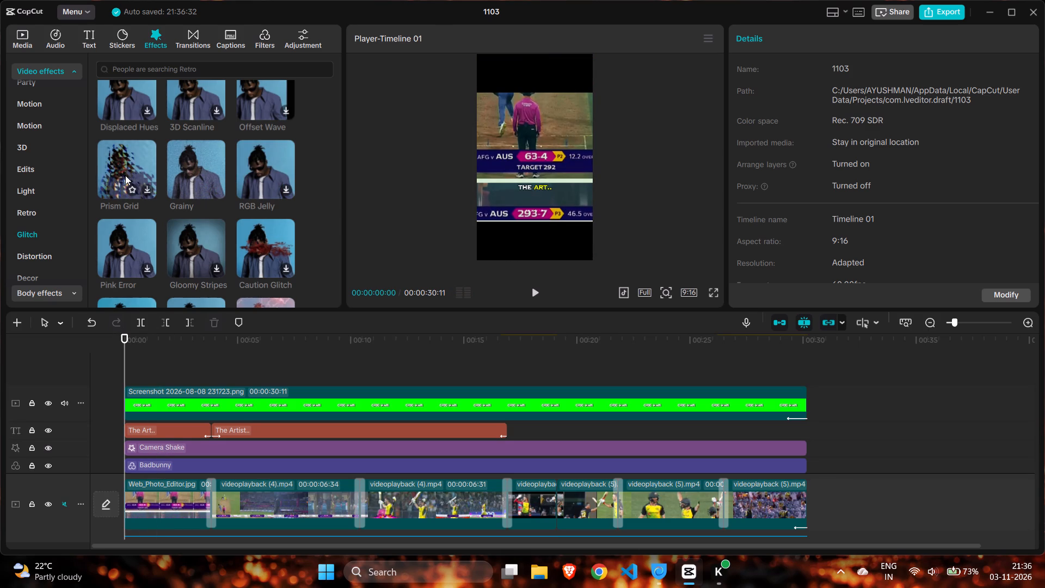
Browse the Glitch video effects for a suitable opening effect and preview Display Glitch.
scroll(125, 175, up, 1)
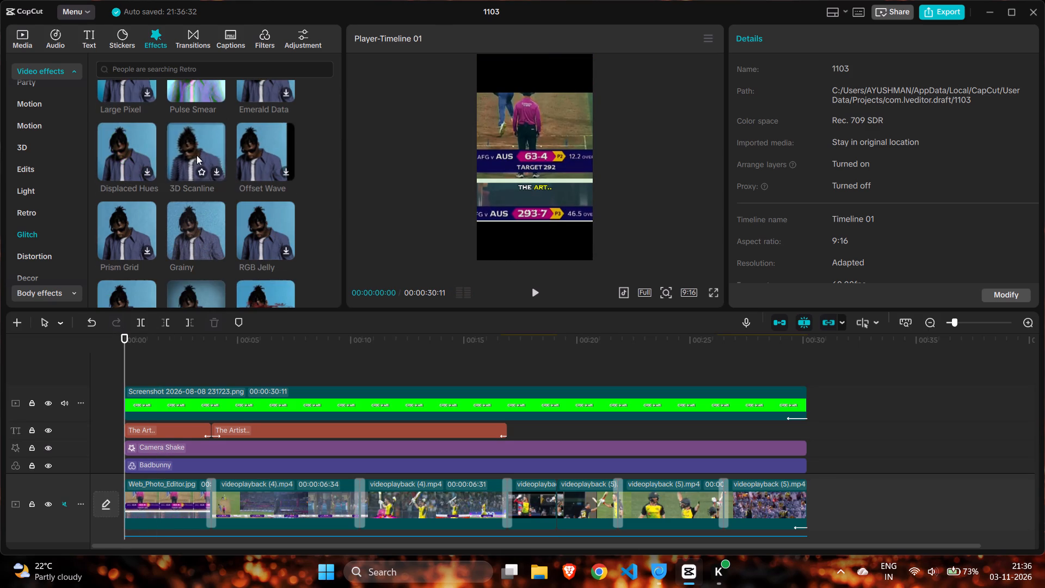
scroll(268, 145, up, 2)
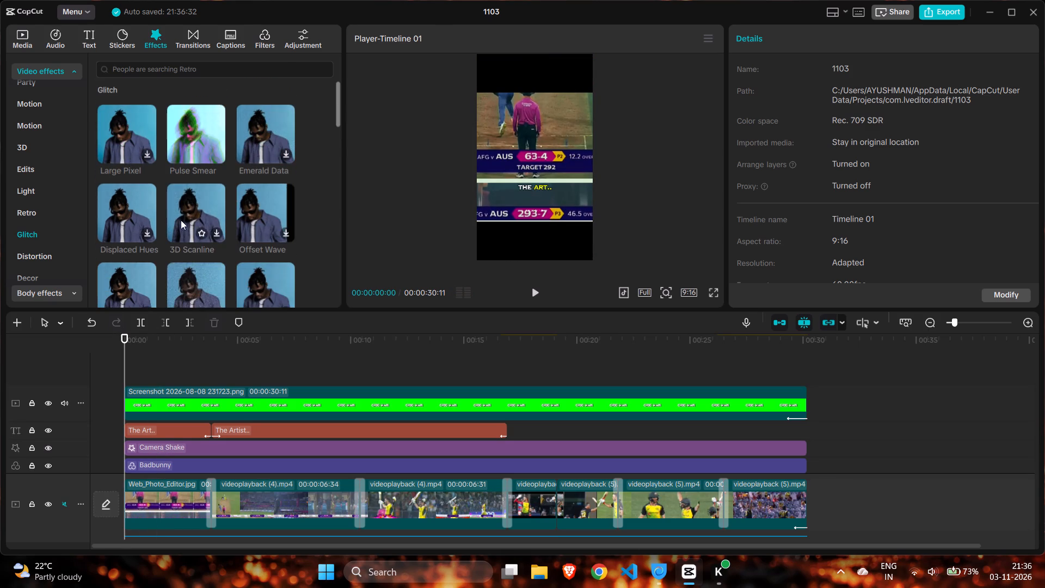
scroll(181, 220, down, 2)
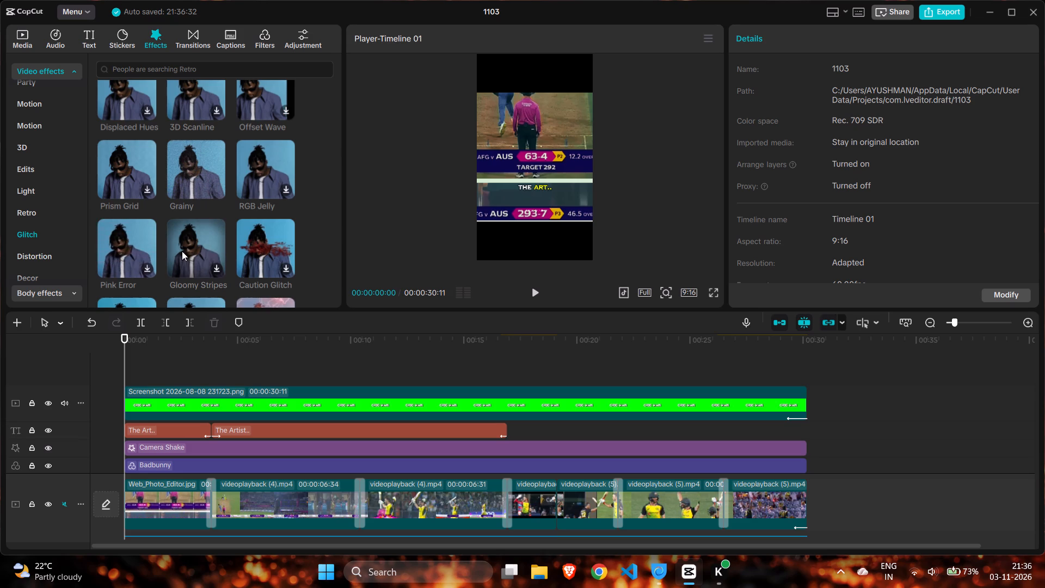
scroll(197, 248, down, 1)
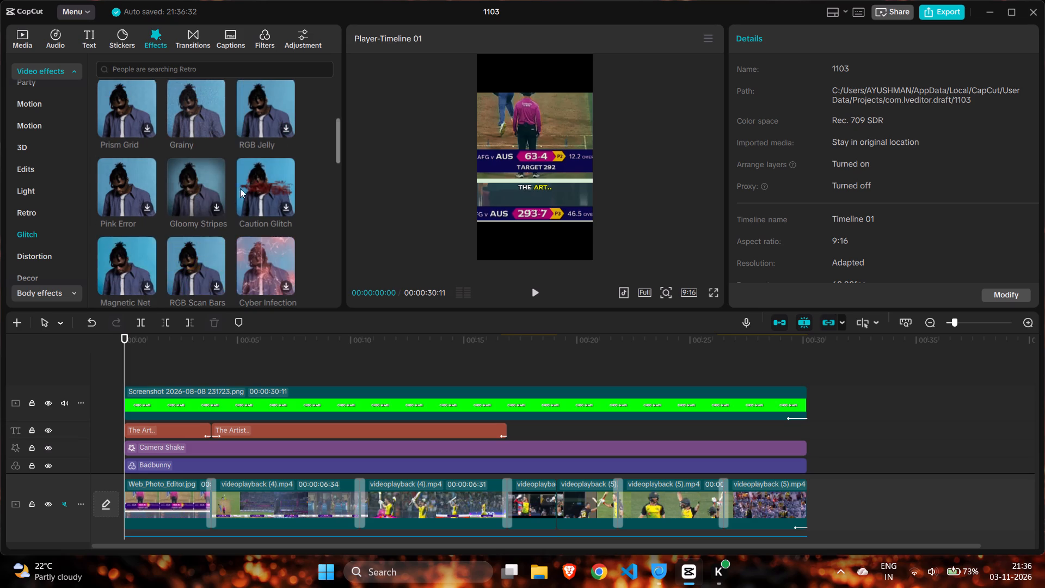
scroll(268, 178, down, 2)
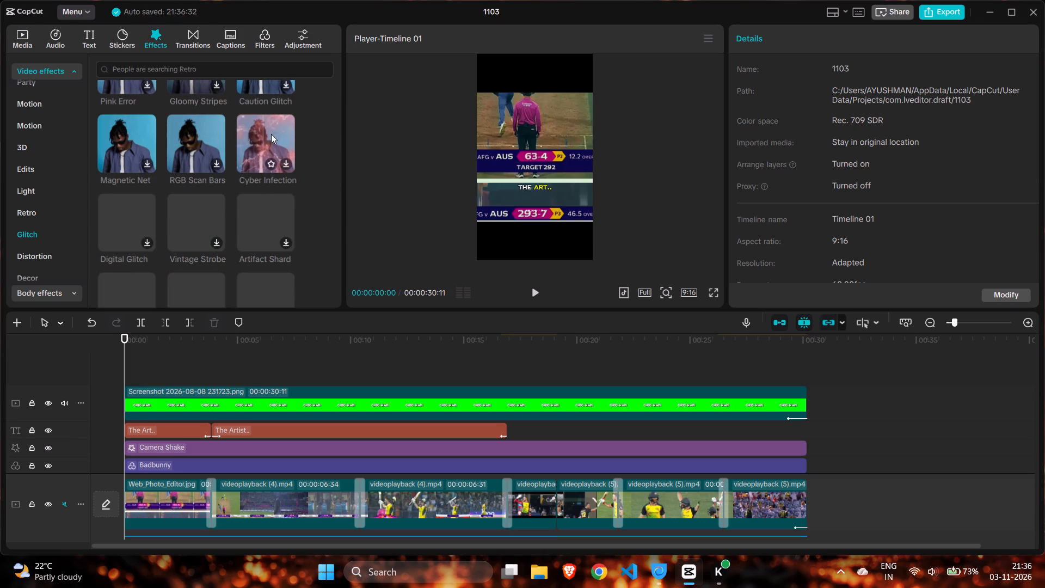
scroll(248, 168, down, 1)
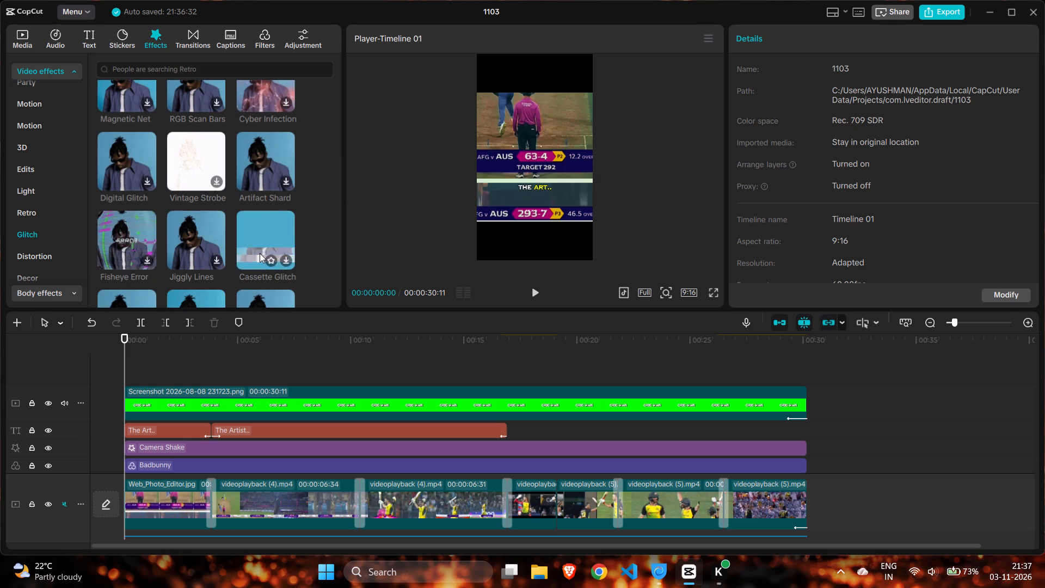
scroll(195, 240, down, 2)
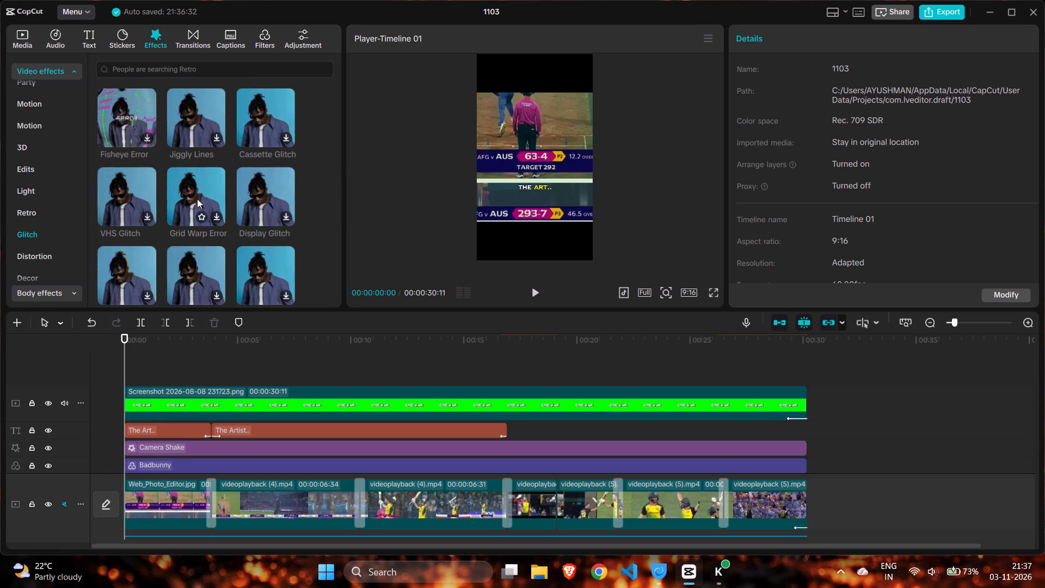
click(260, 196)
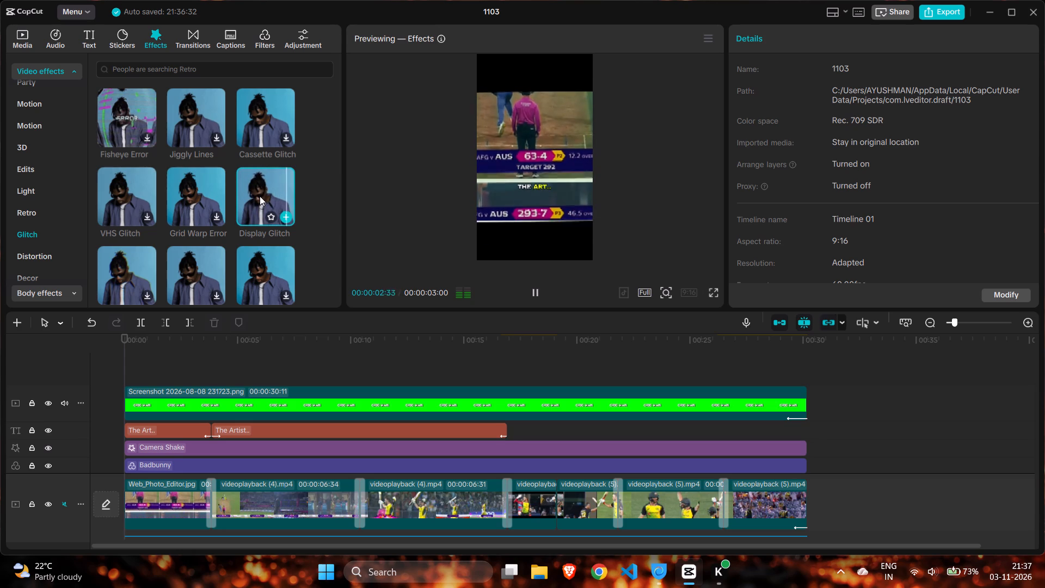
scroll(253, 206, down, 2)
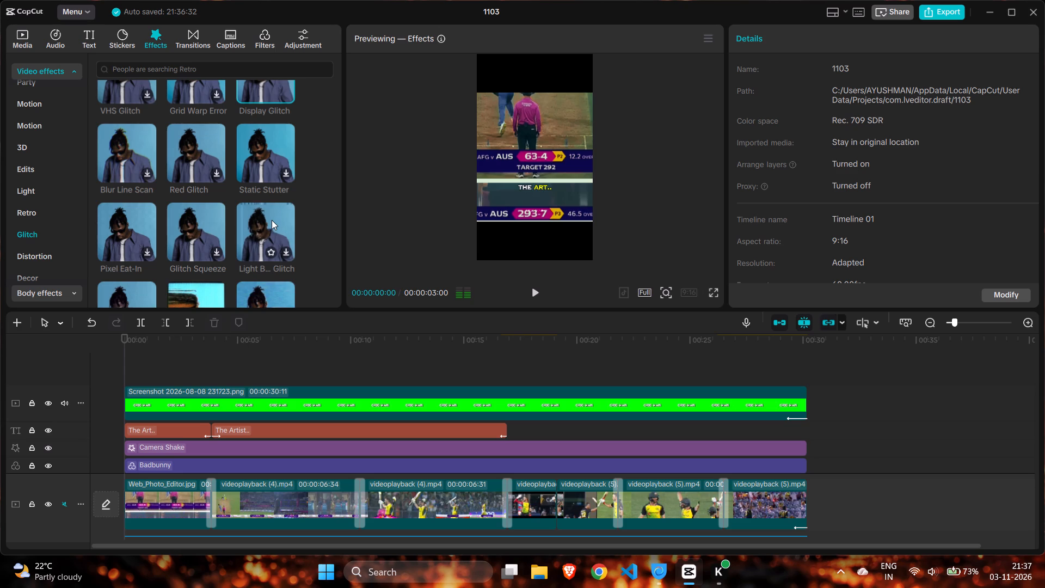
scroll(272, 220, down, 1)
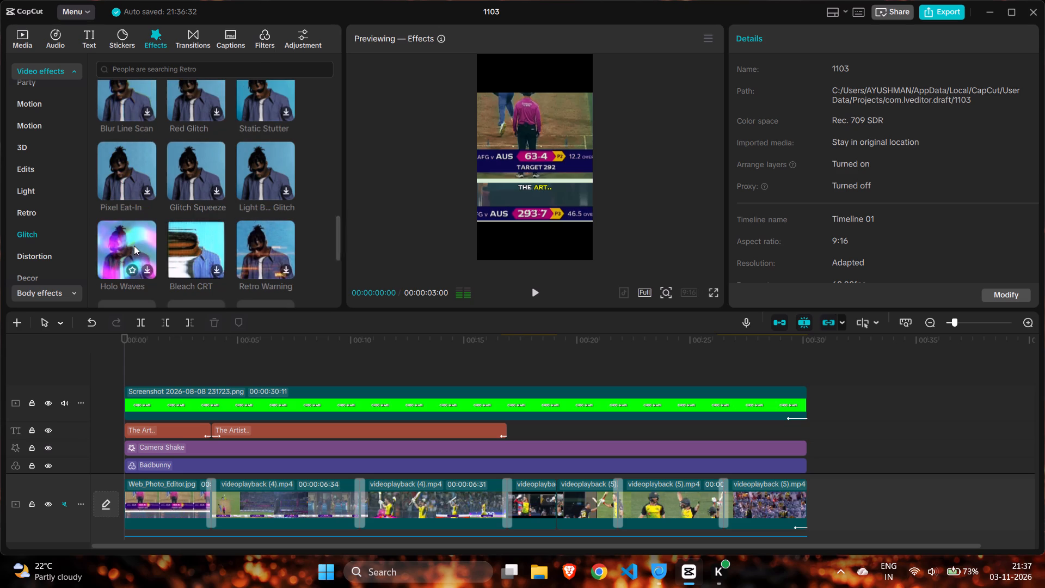
scroll(242, 243, down, 2)
Search the effects library for noise and preview the Noise, Black Noise and Noise 2 effects.
click(180, 68)
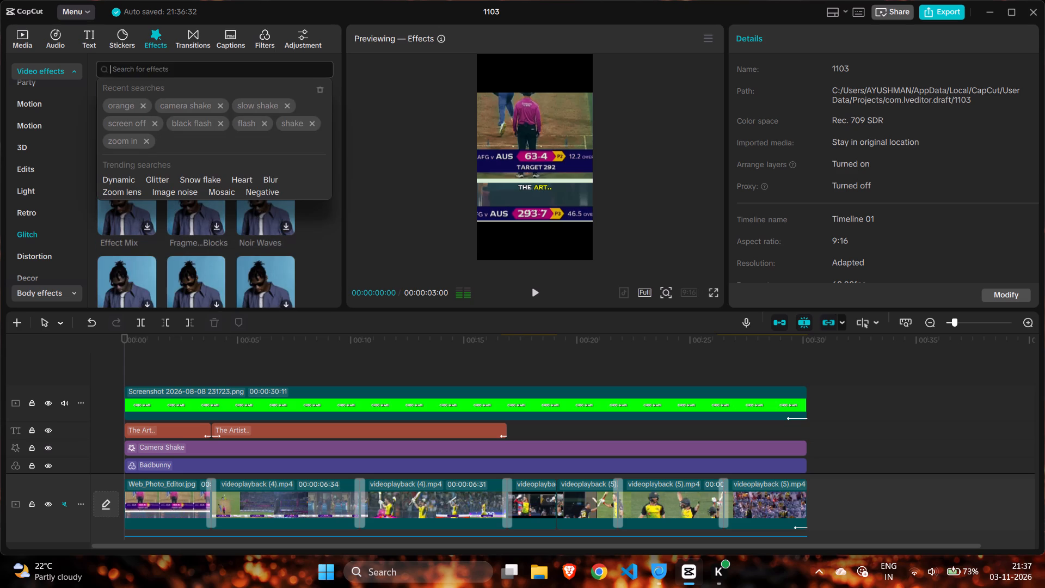
text(noise)
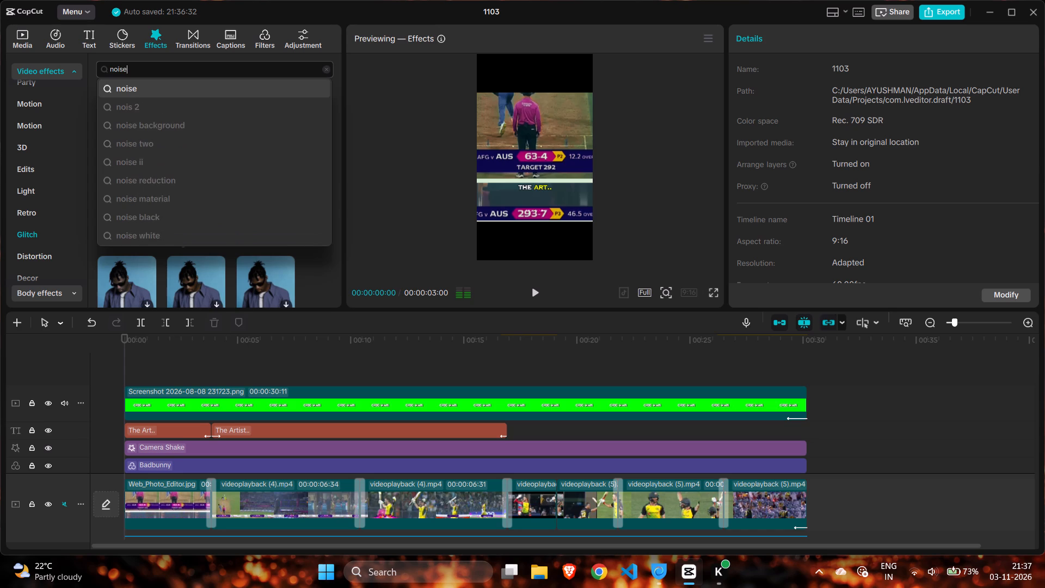
key(Return)
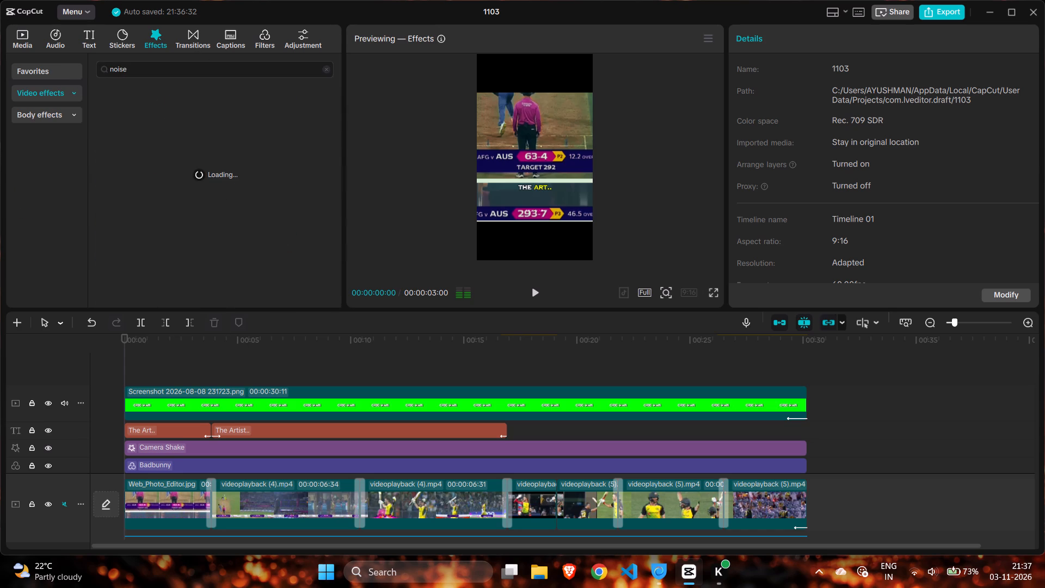
key(c)
key(c)
key(c)
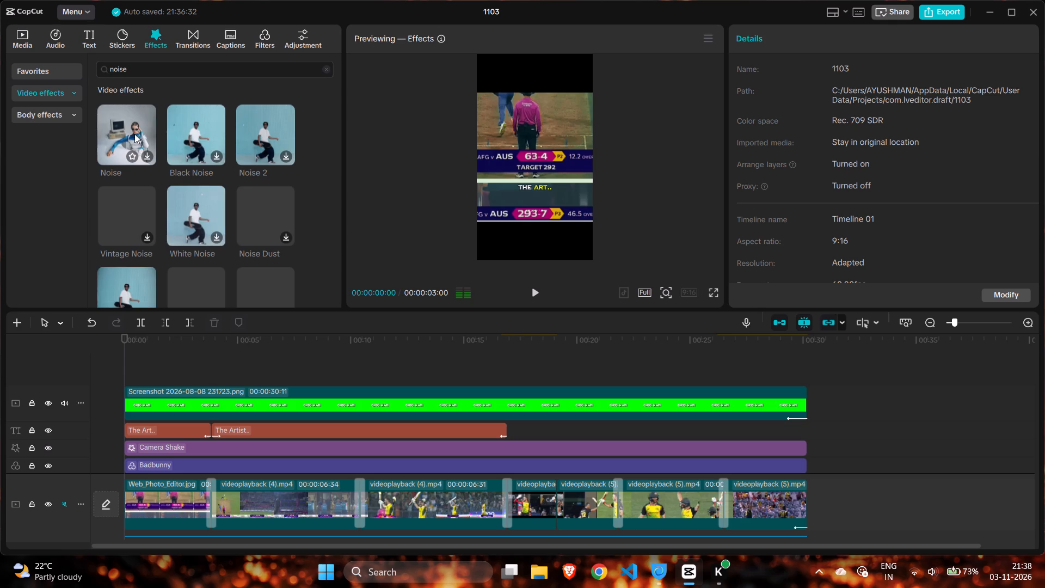
click(118, 139)
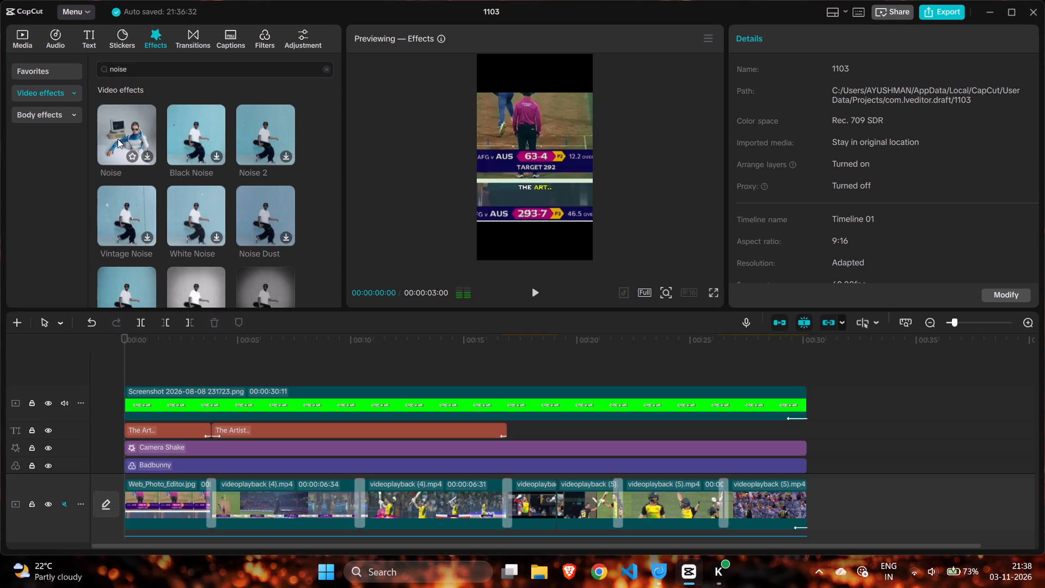
click(214, 139)
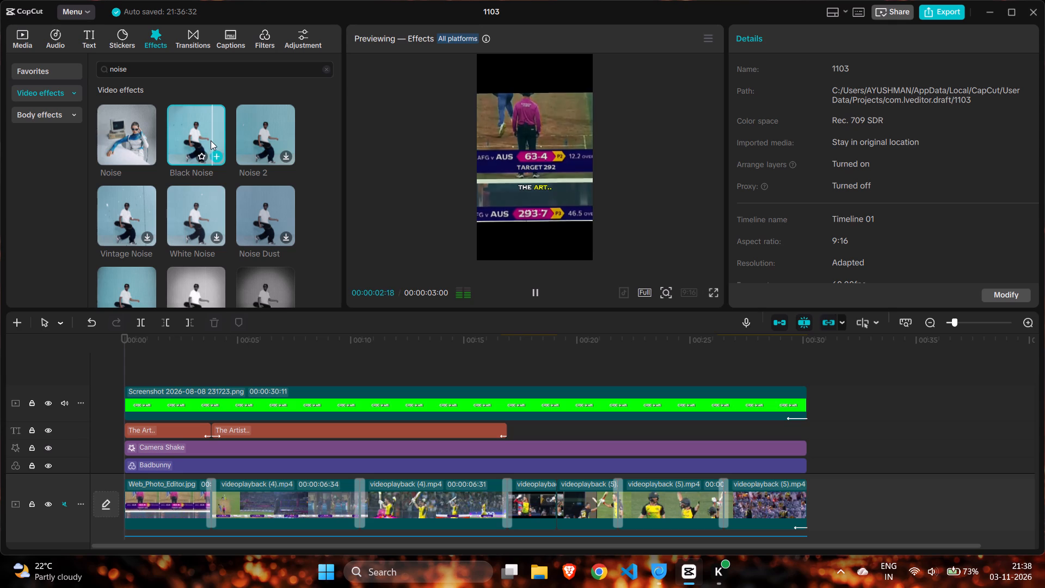
click(264, 132)
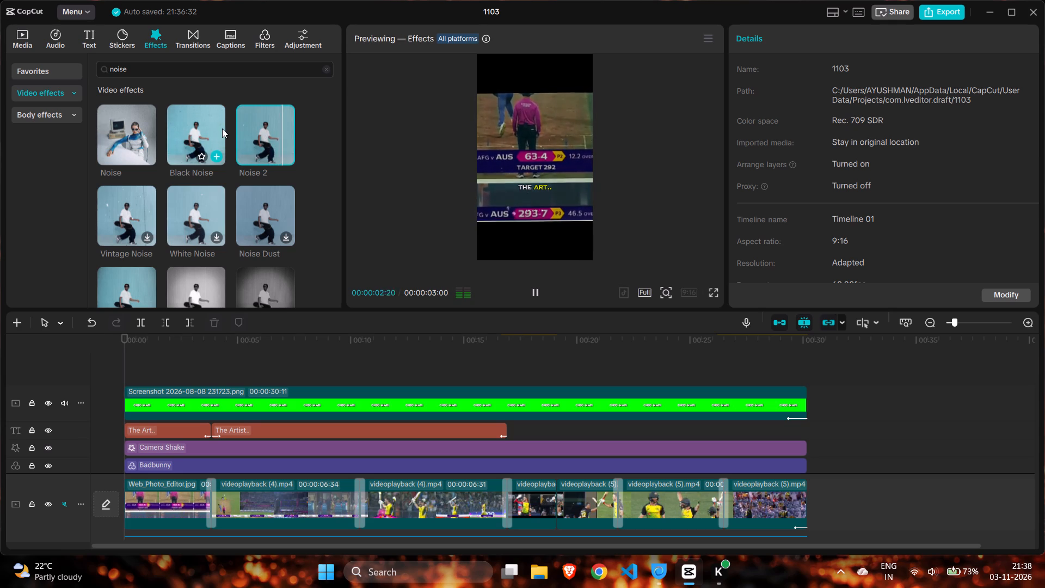
drag(247, 124, 230, 263)
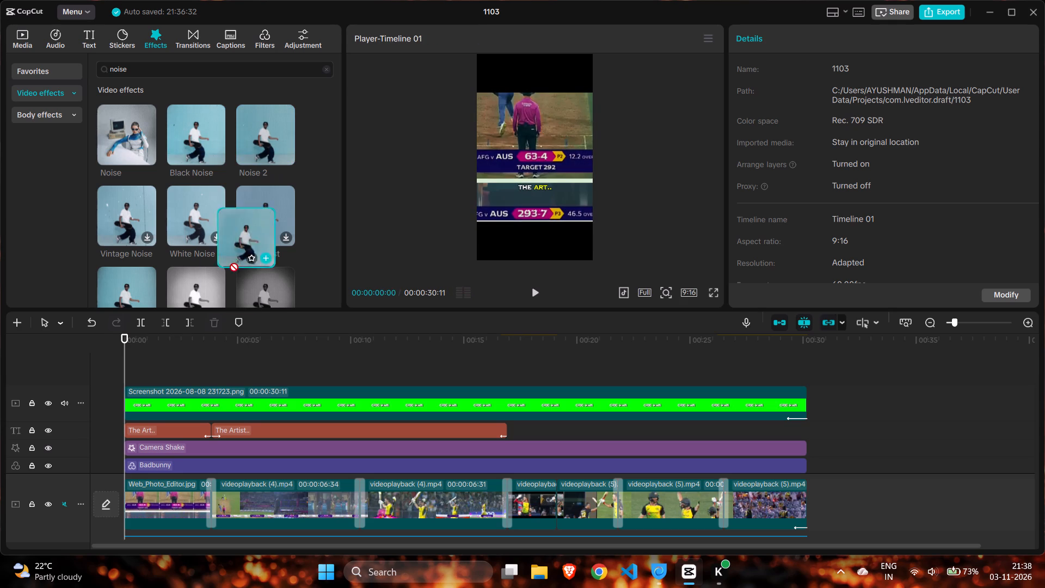
drag(230, 263, 255, 135)
click(196, 124)
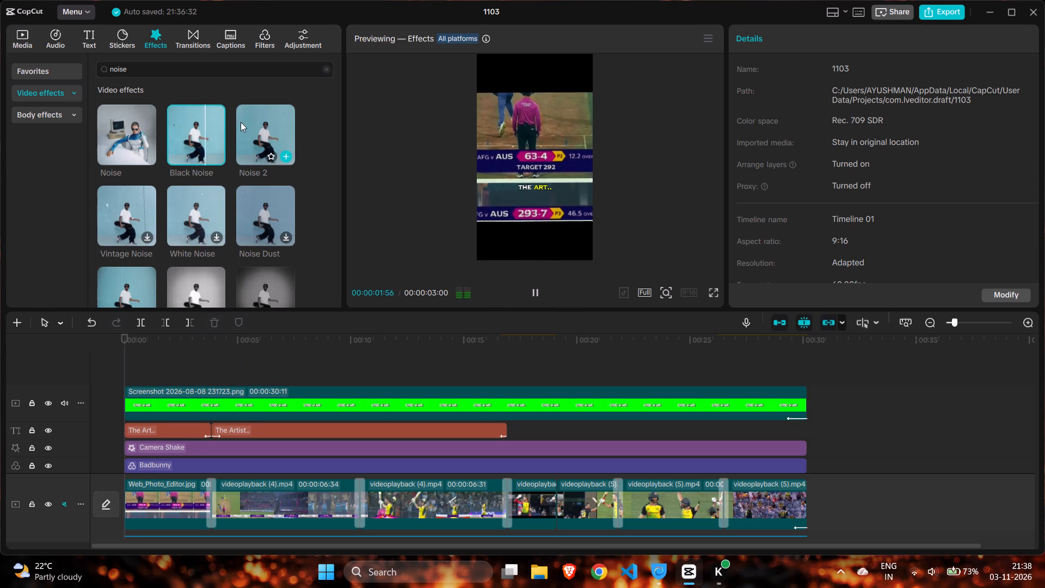
Add the Noise 2 effect at the start of the timeline and extend it to the end of the first title.
drag(256, 122, 121, 437)
drag(194, 443, 204, 446)
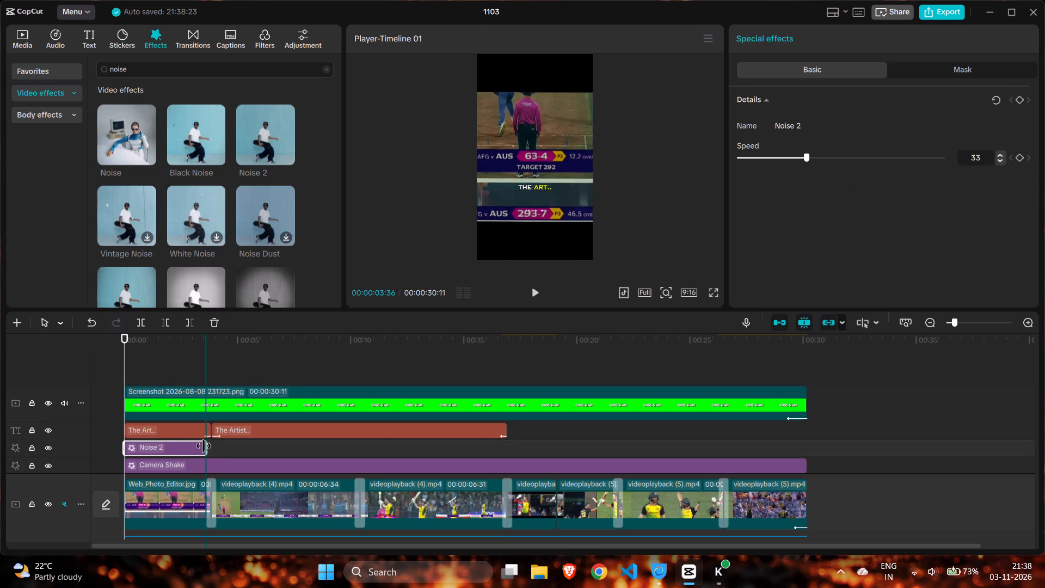
drag(204, 446, 210, 448)
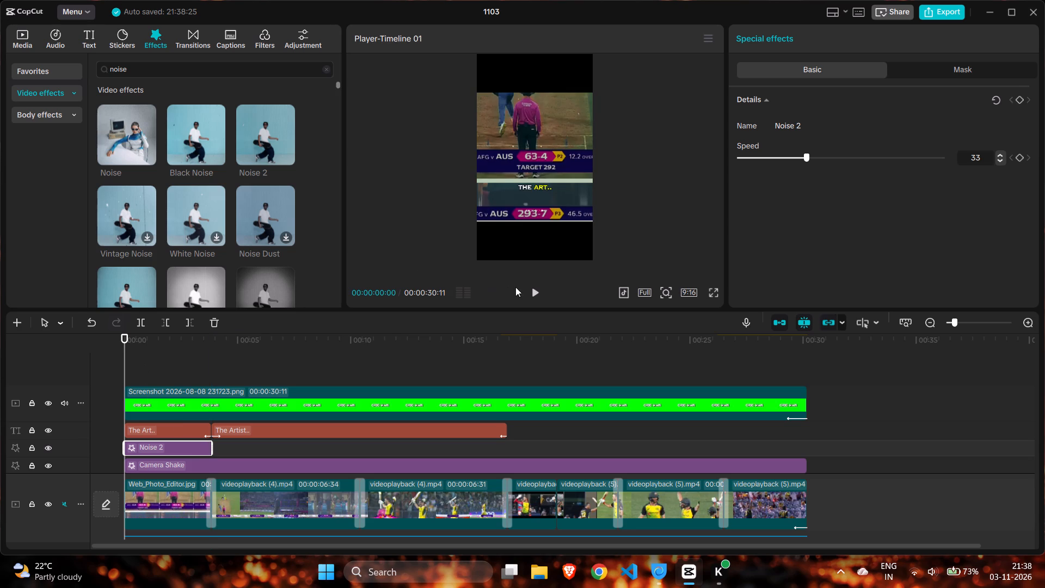
Play the edit from the start and scrub through the whole timeline to review it with the Noise 2 opening.
click(534, 284)
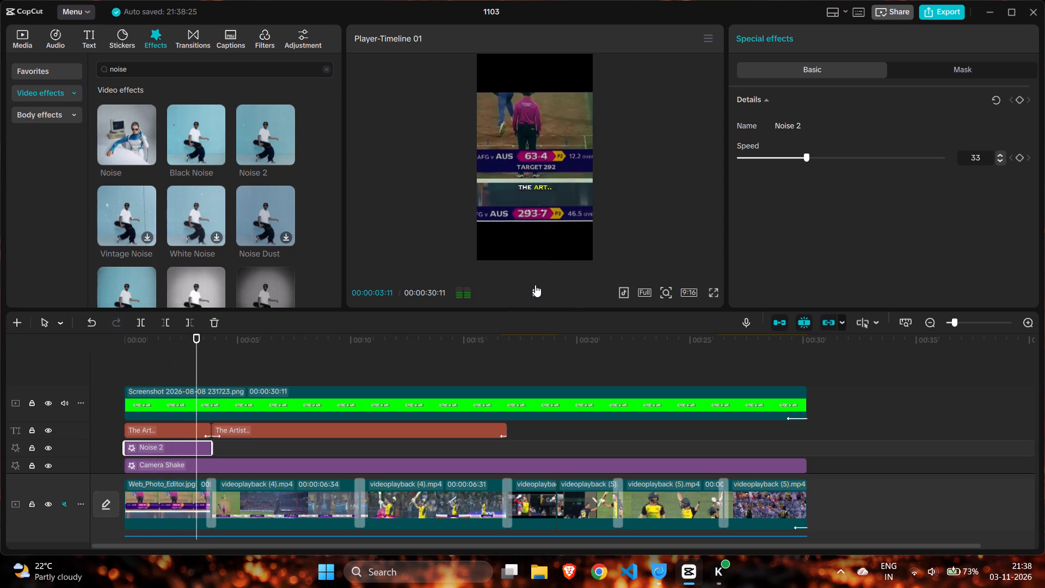
text(cx)
key(y)
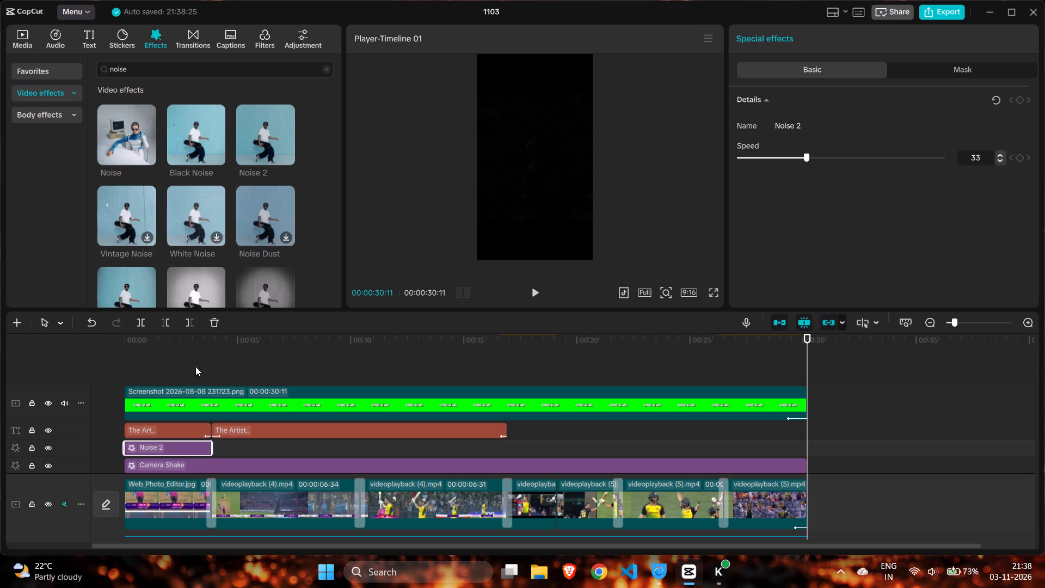
click(134, 361)
drag(134, 361, 250, 394)
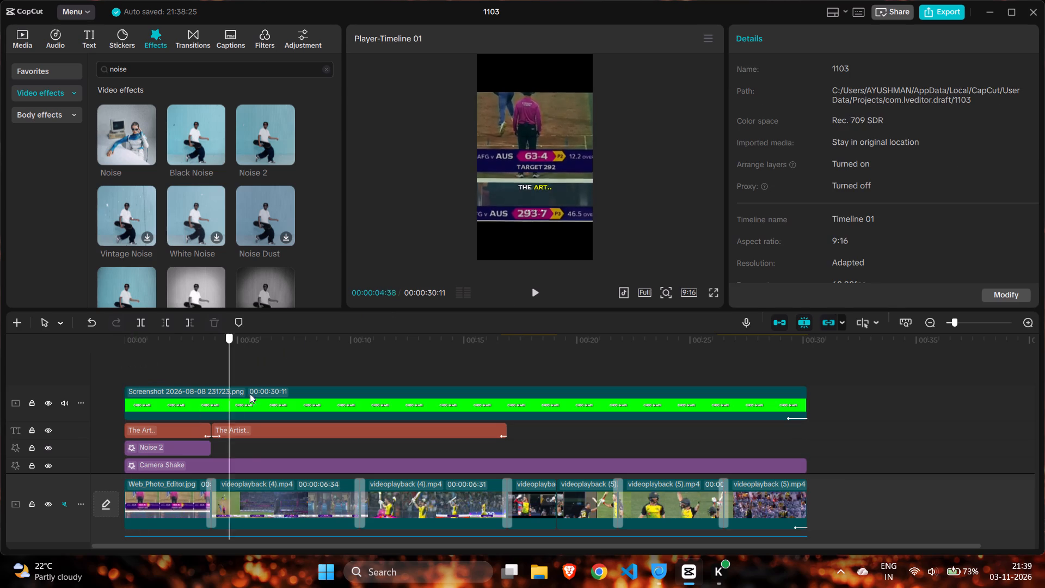
drag(250, 394, 789, 511)
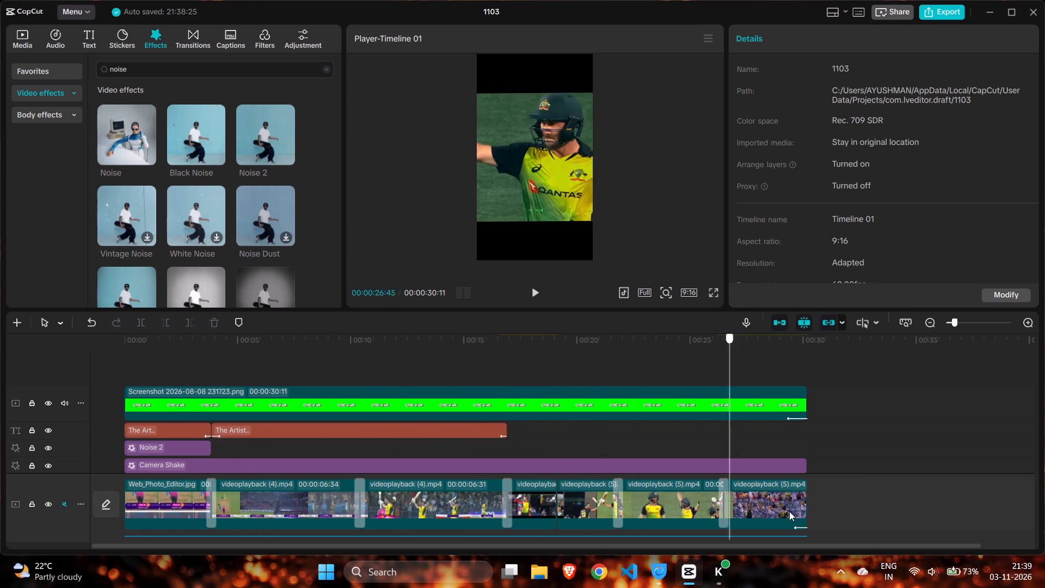
drag(789, 511, 828, 516)
click(177, 359)
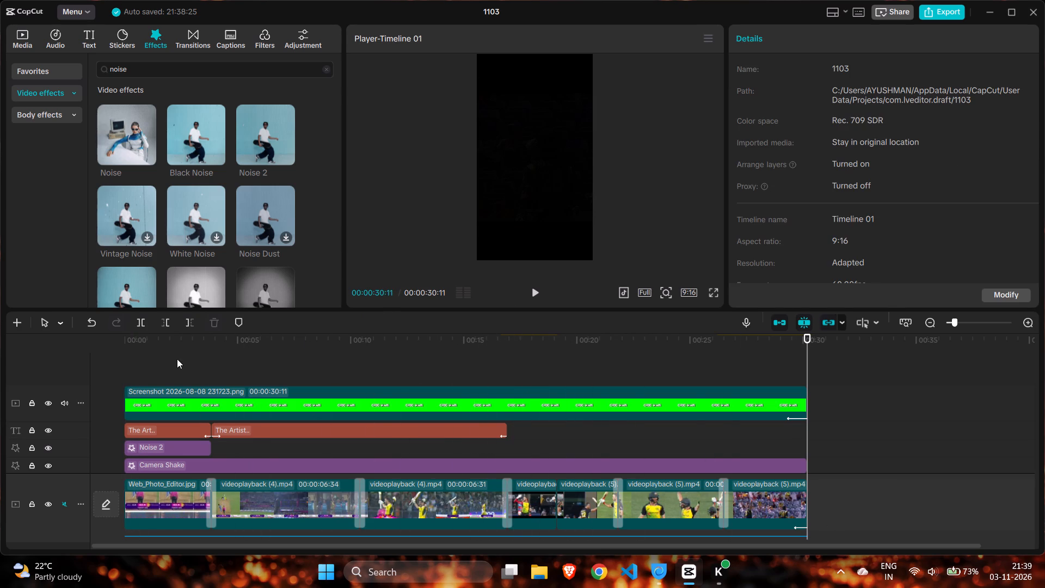
drag(176, 358, 110, 354)
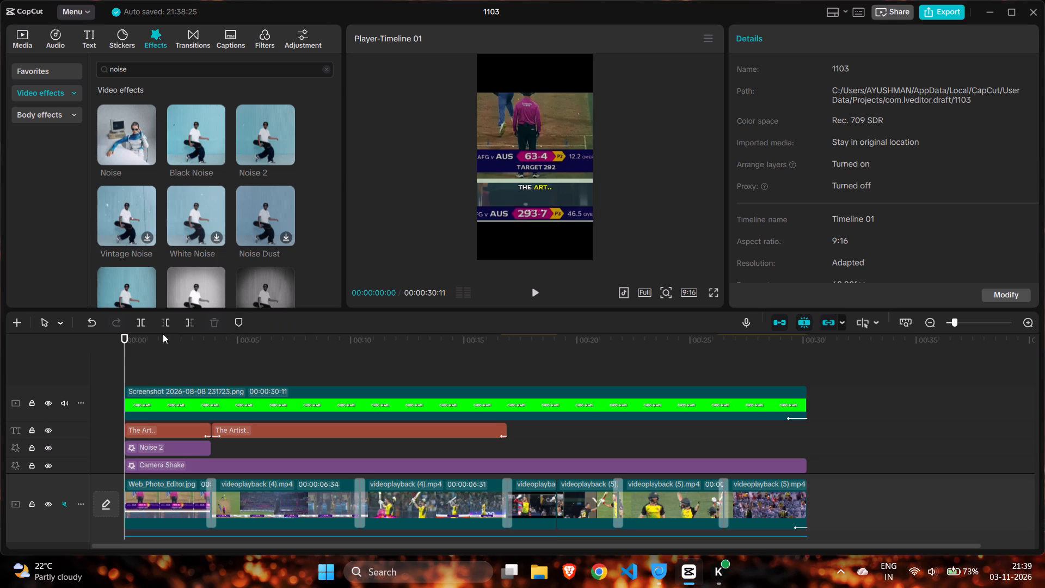
drag(125, 335, 415, 366)
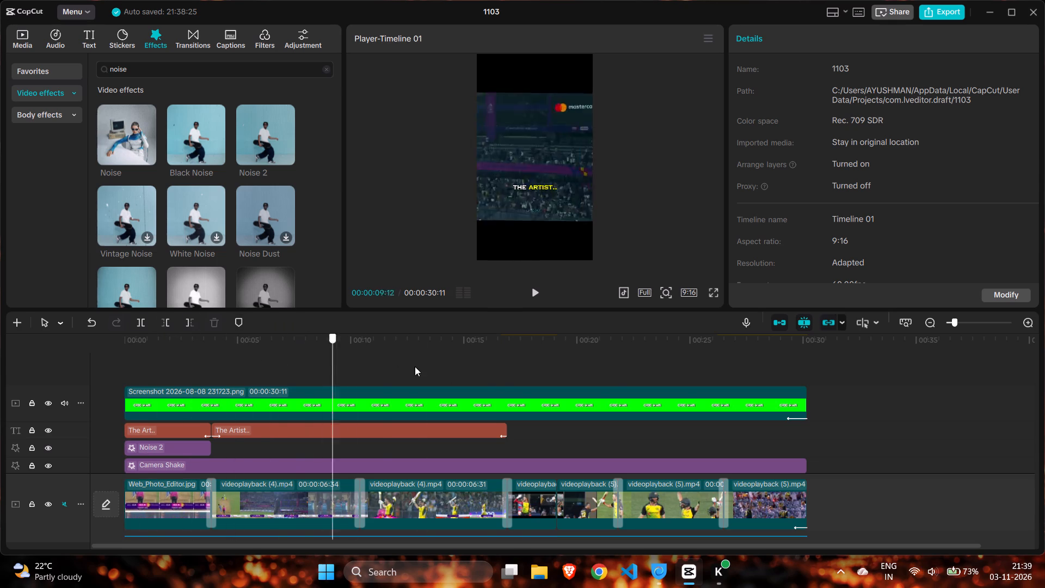
drag(415, 366, 860, 381)
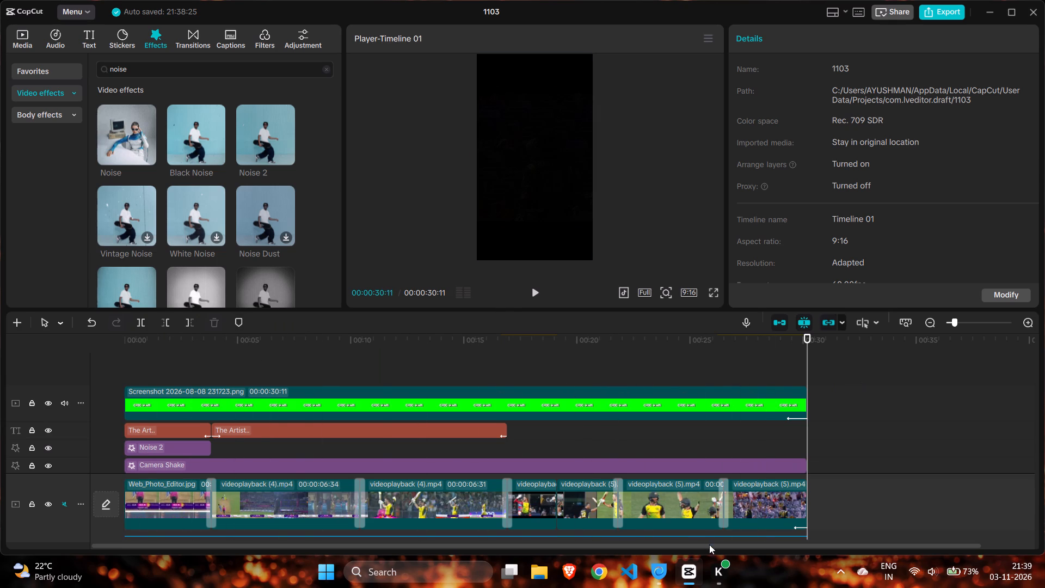
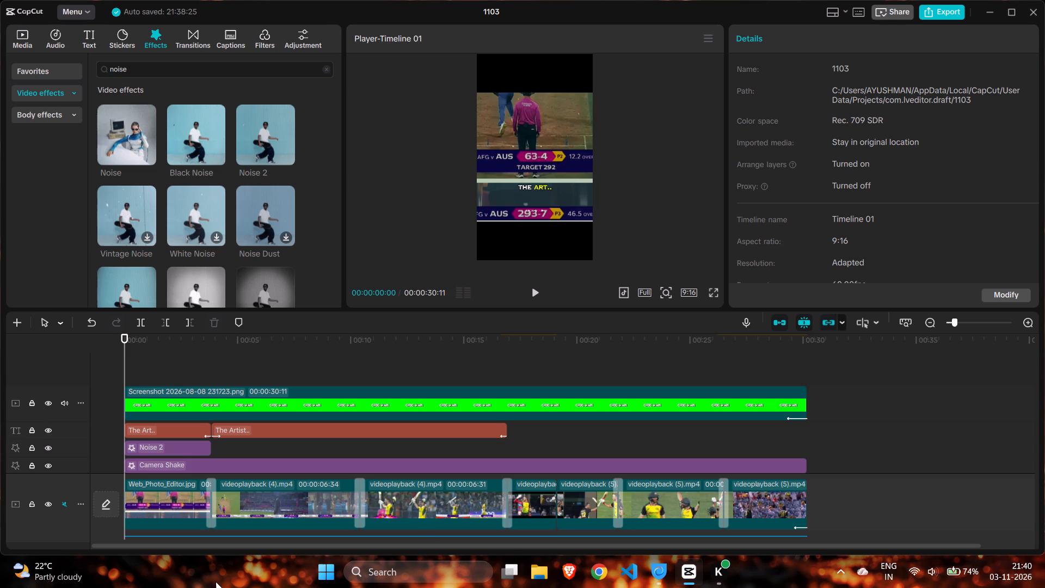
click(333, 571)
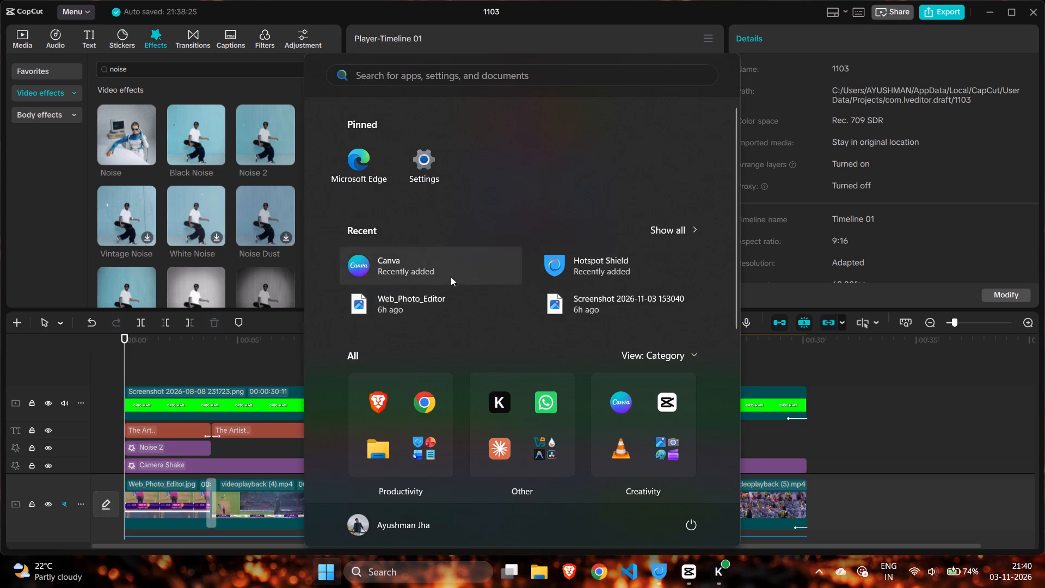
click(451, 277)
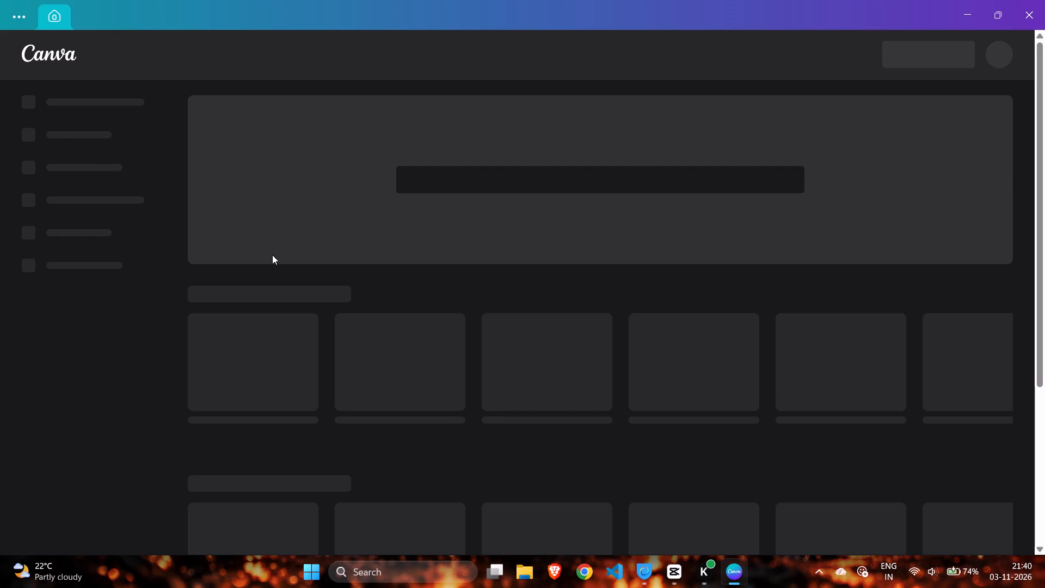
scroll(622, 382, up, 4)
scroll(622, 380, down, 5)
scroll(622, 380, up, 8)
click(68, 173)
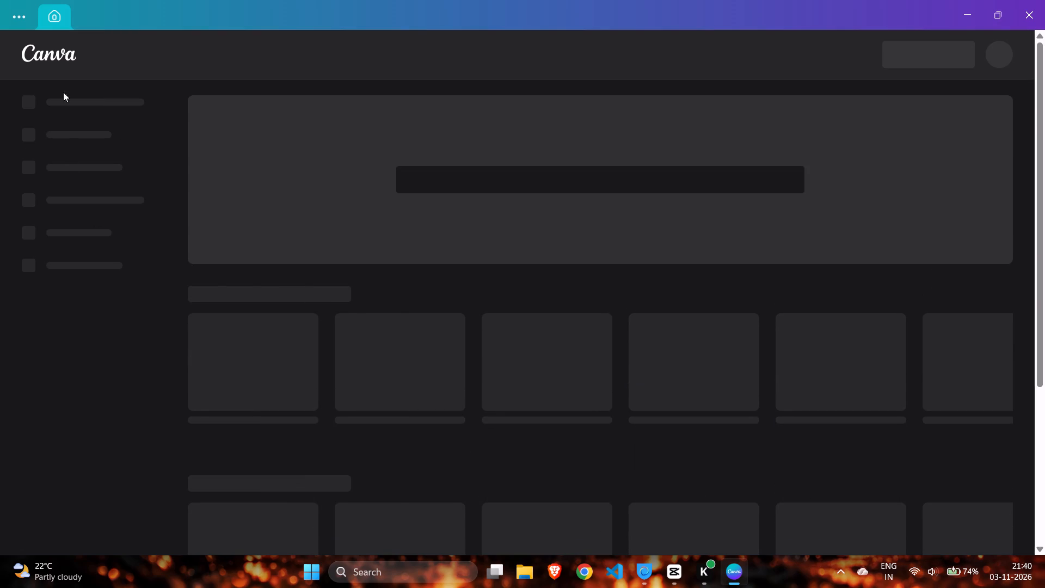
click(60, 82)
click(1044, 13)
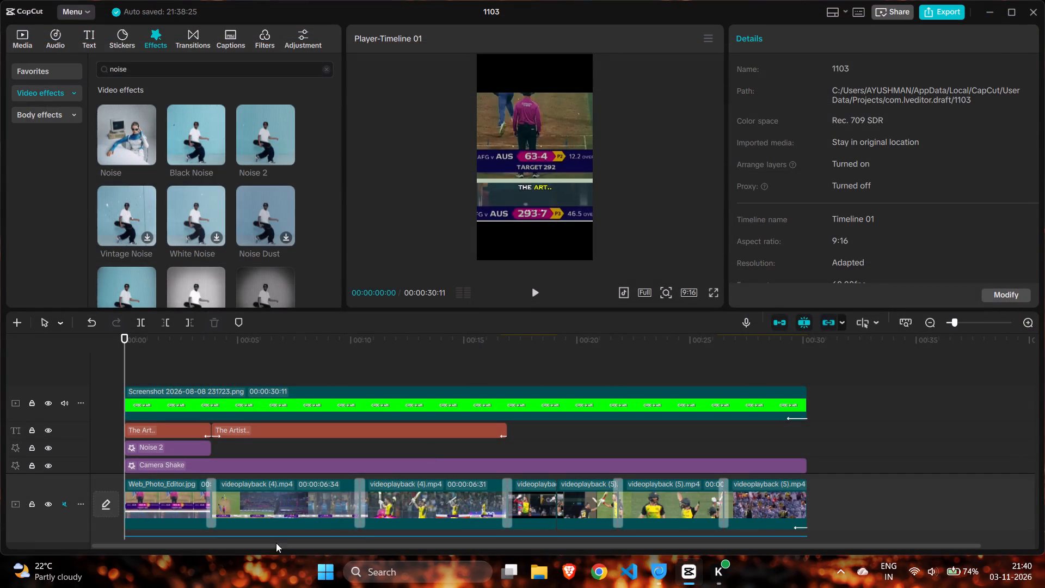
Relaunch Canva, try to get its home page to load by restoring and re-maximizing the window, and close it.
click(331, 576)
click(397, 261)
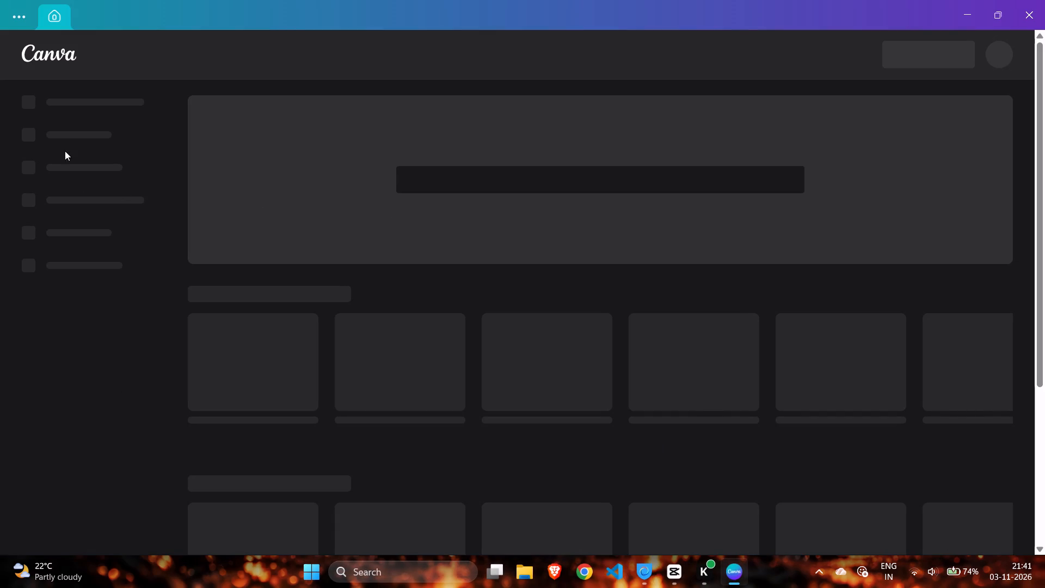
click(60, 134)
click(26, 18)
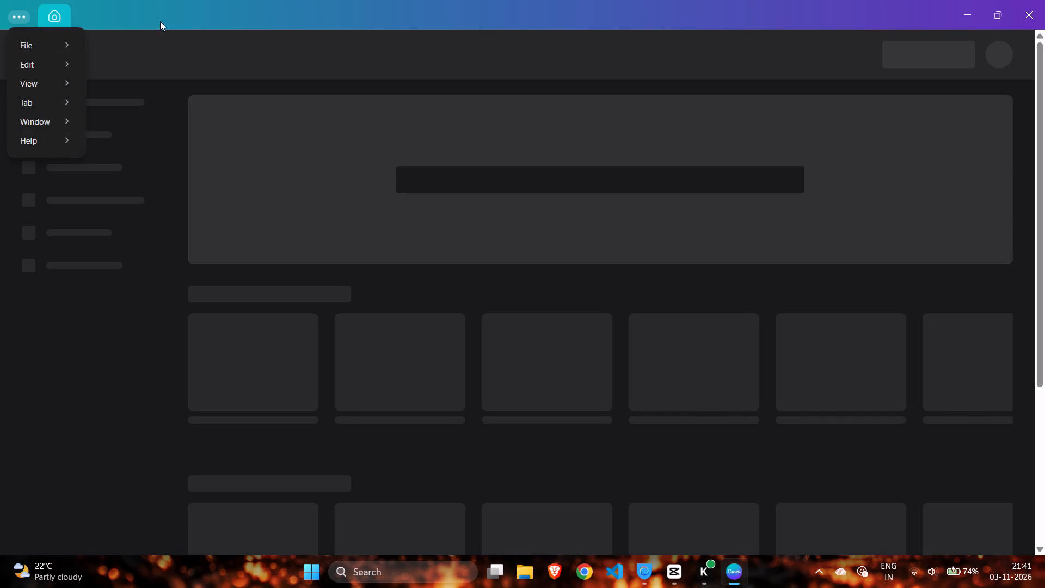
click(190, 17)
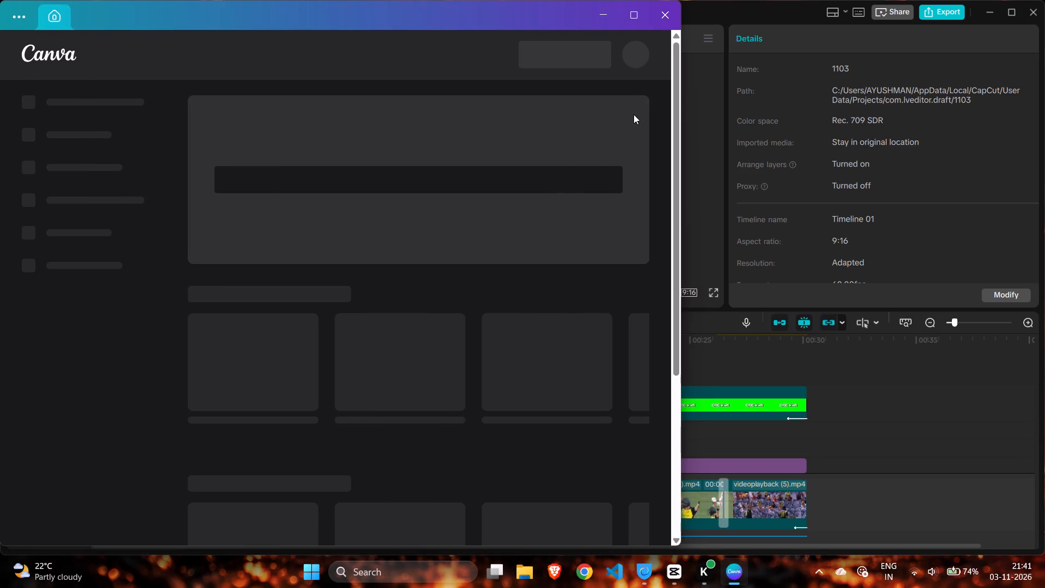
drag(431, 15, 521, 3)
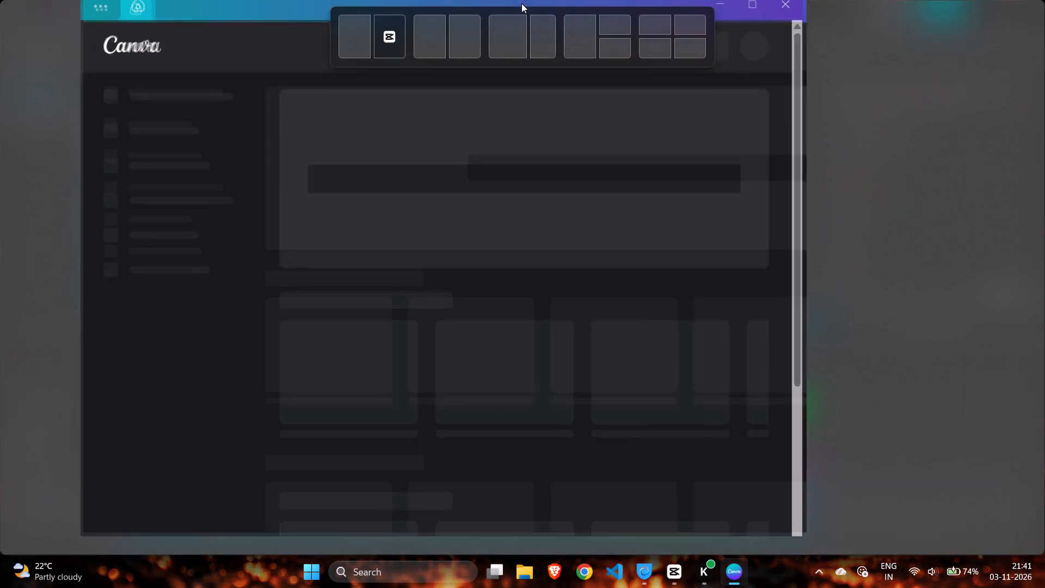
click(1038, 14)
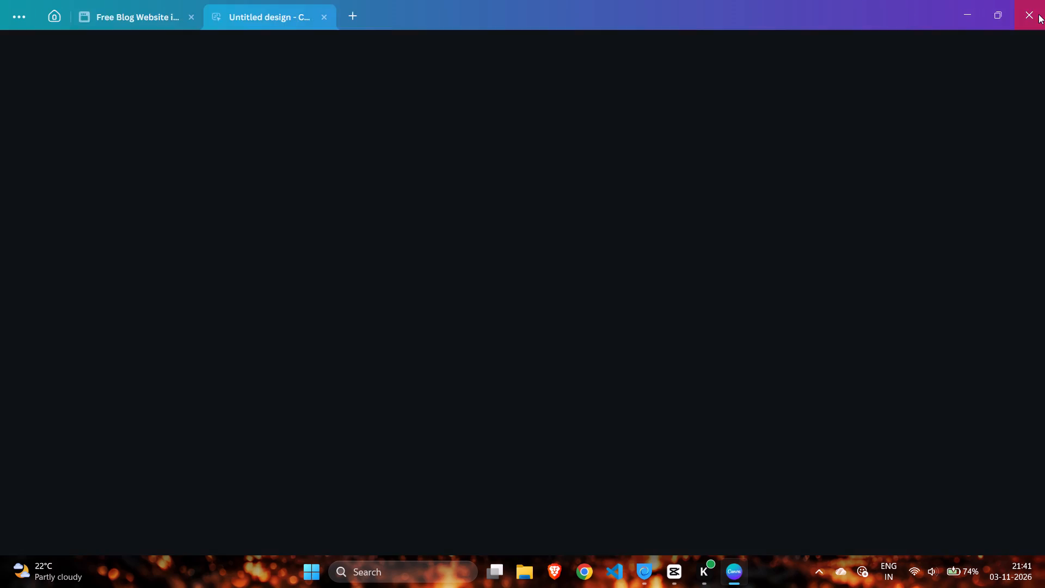
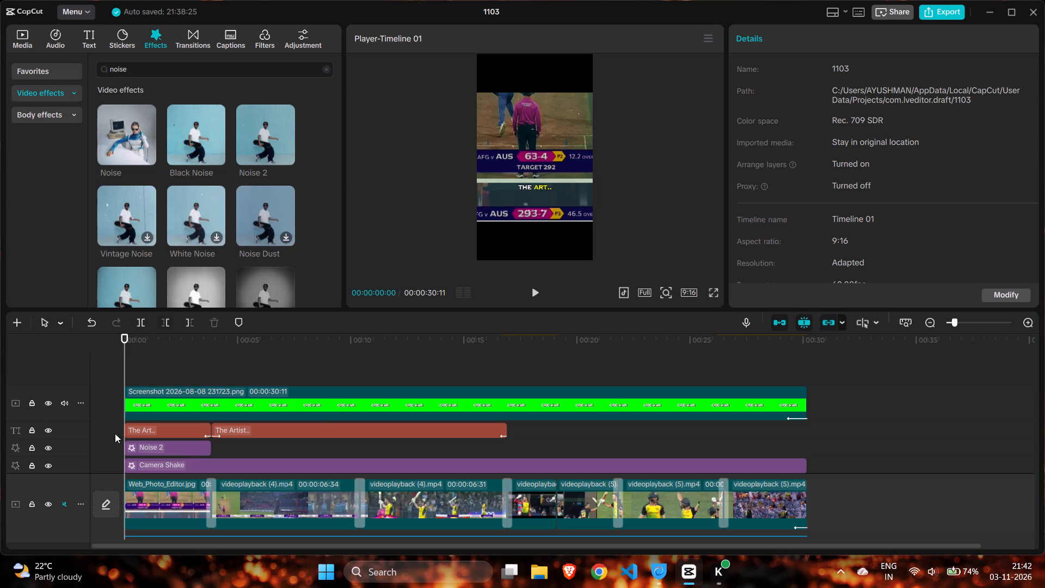
Review the whole edit from start to end, examining the layered tracks and the opening transition in the preview.
click(168, 360)
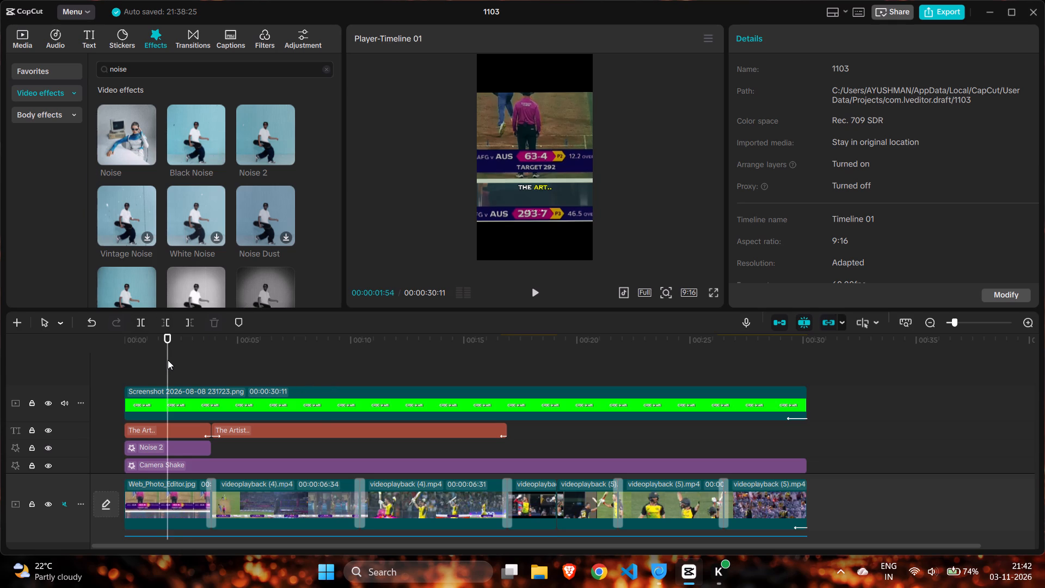
drag(168, 360, 435, 388)
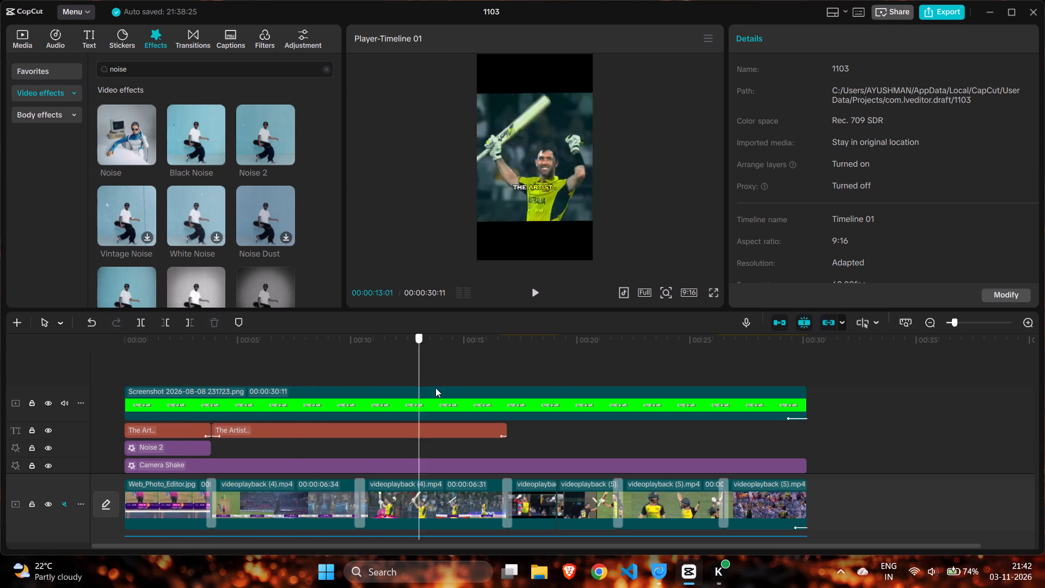
drag(435, 388, 827, 400)
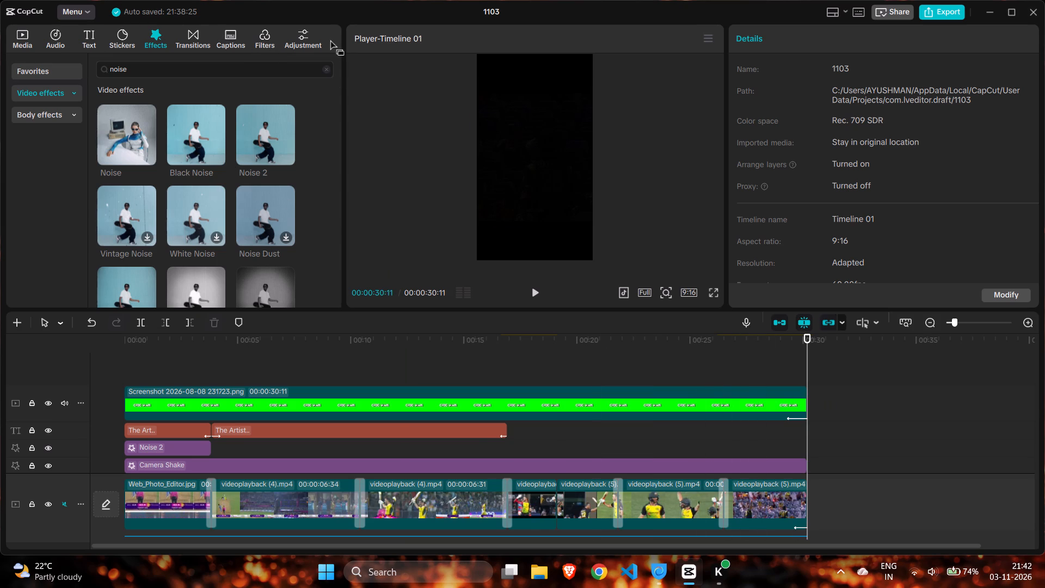
click(23, 41)
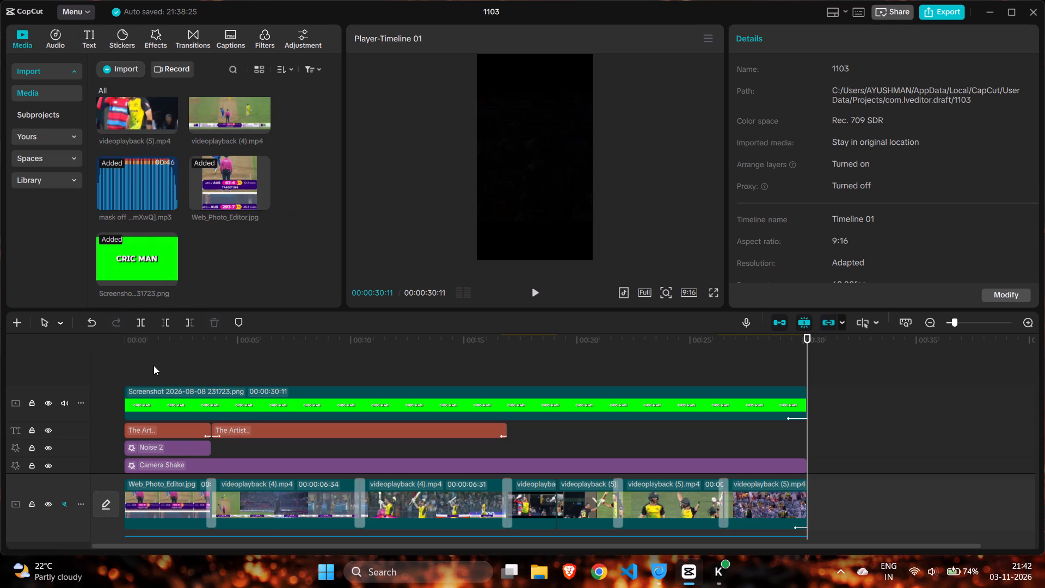
scroll(153, 365, down, 7)
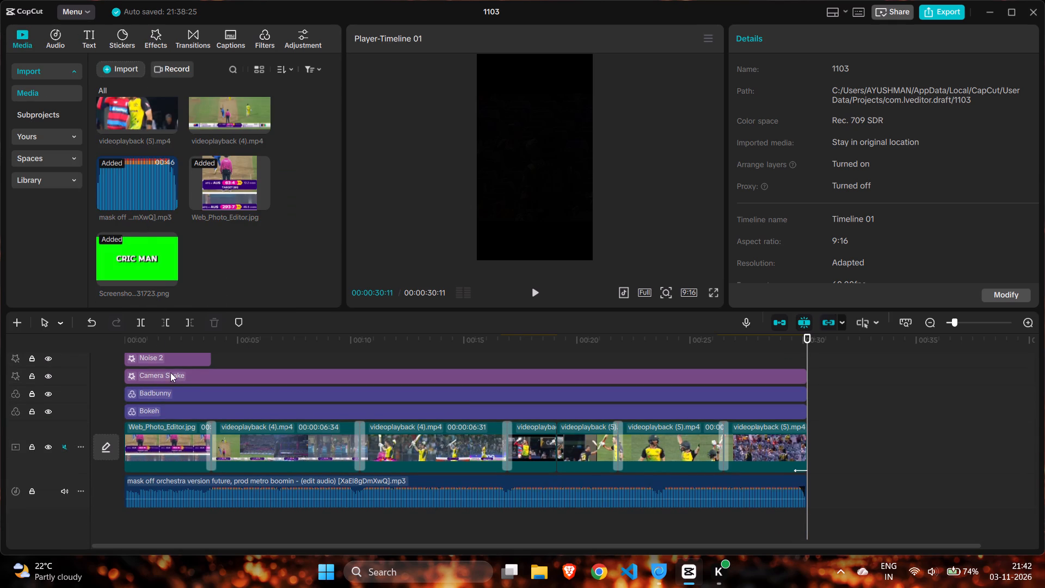
scroll(170, 372, up, 3)
click(126, 333)
drag(126, 339, 140, 342)
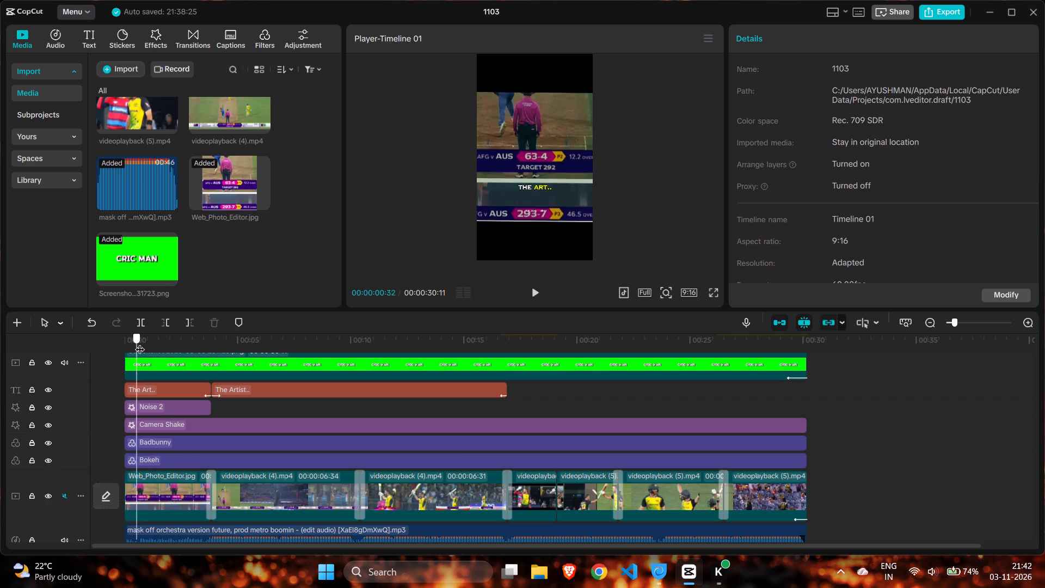
drag(140, 342, 249, 382)
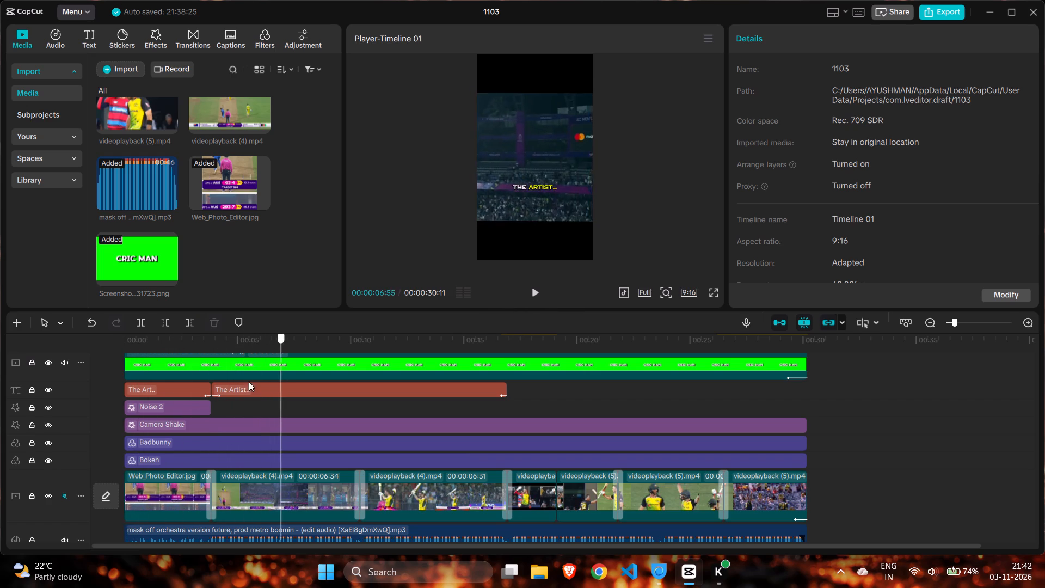
drag(249, 382, 127, 404)
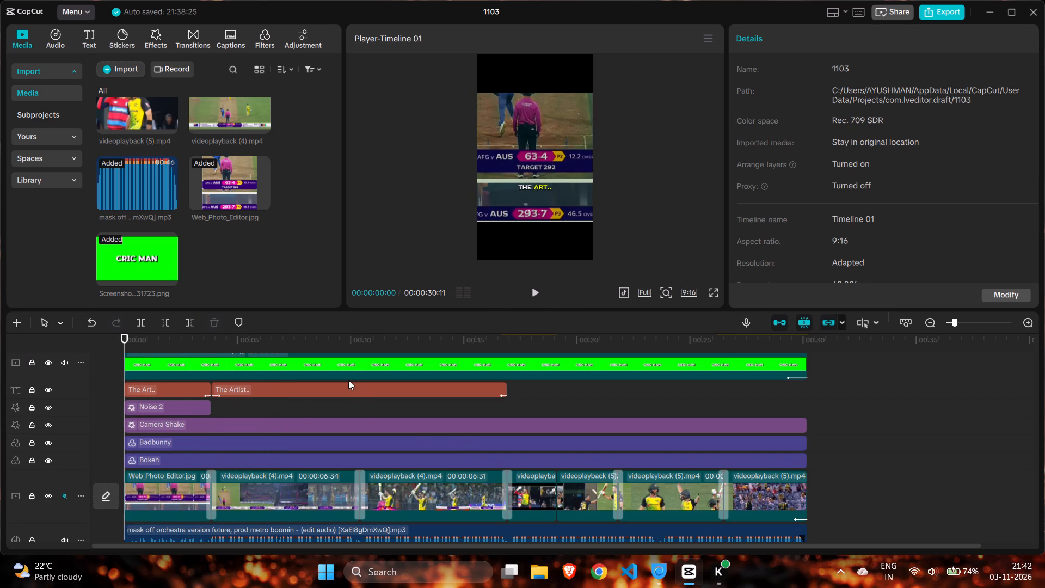
Duplicate the second videoplayback (4).mp4 clip onto an overlay track at 00:00:10:25.
click(340, 342)
drag(341, 342, 352, 350)
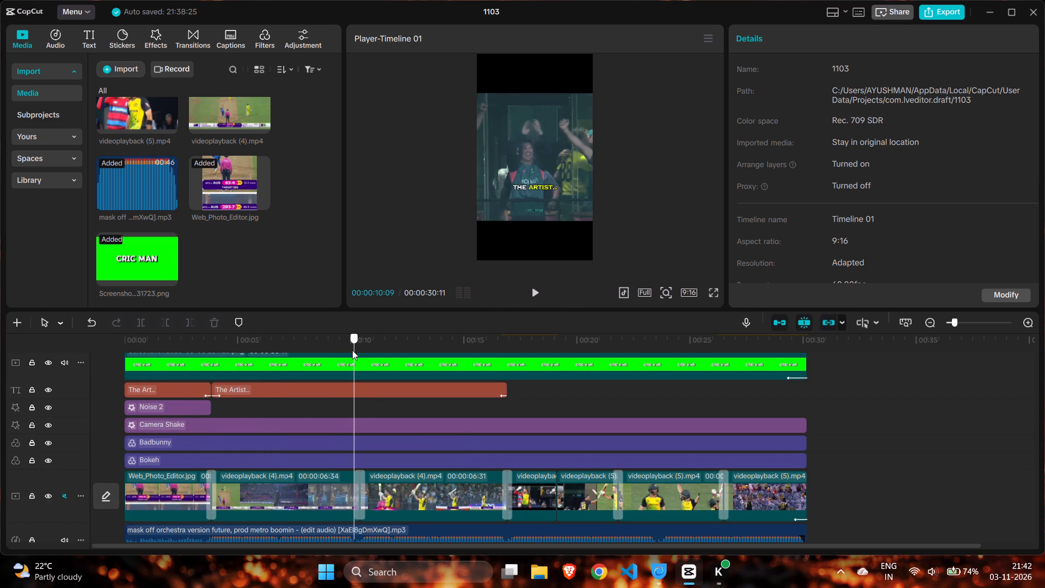
drag(352, 350, 357, 354)
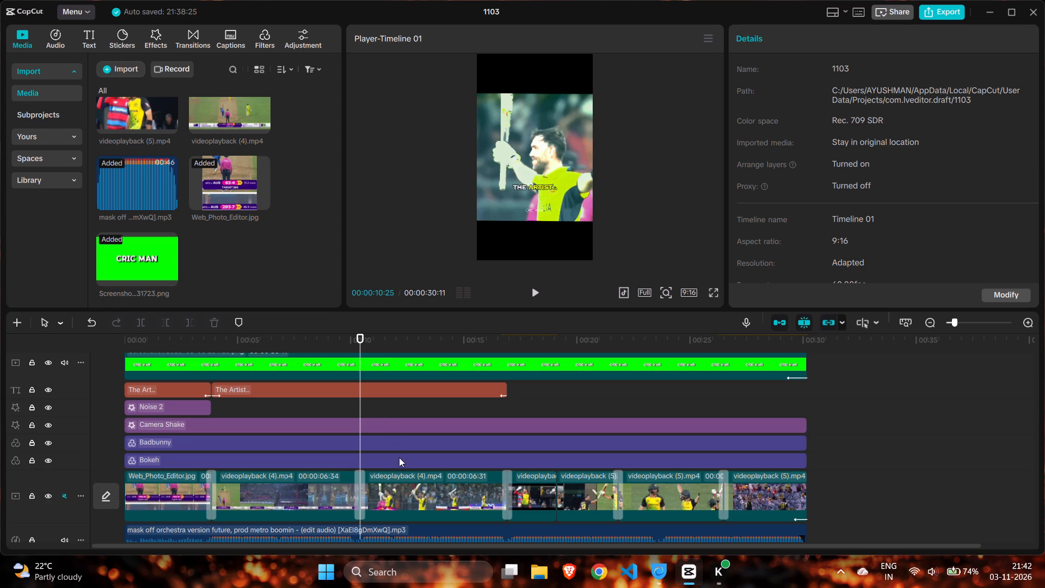
click(389, 504)
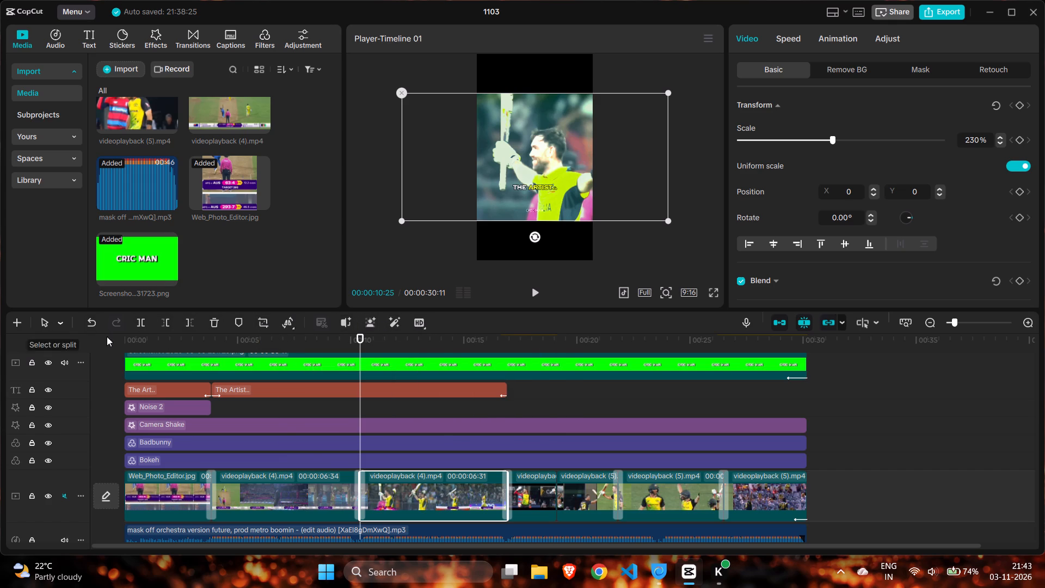
key(ctrl+c)
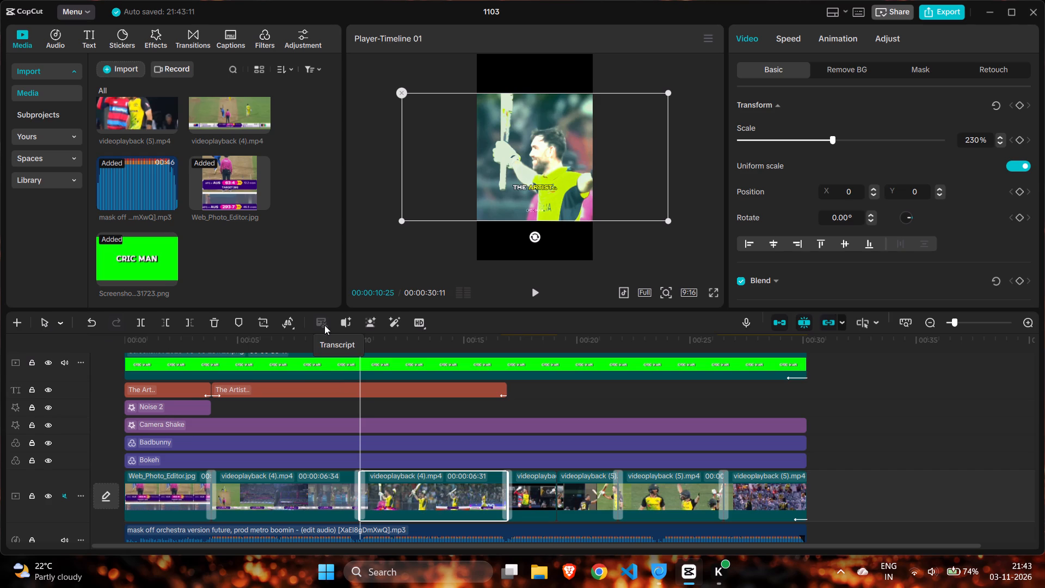
key(ctrl+v)
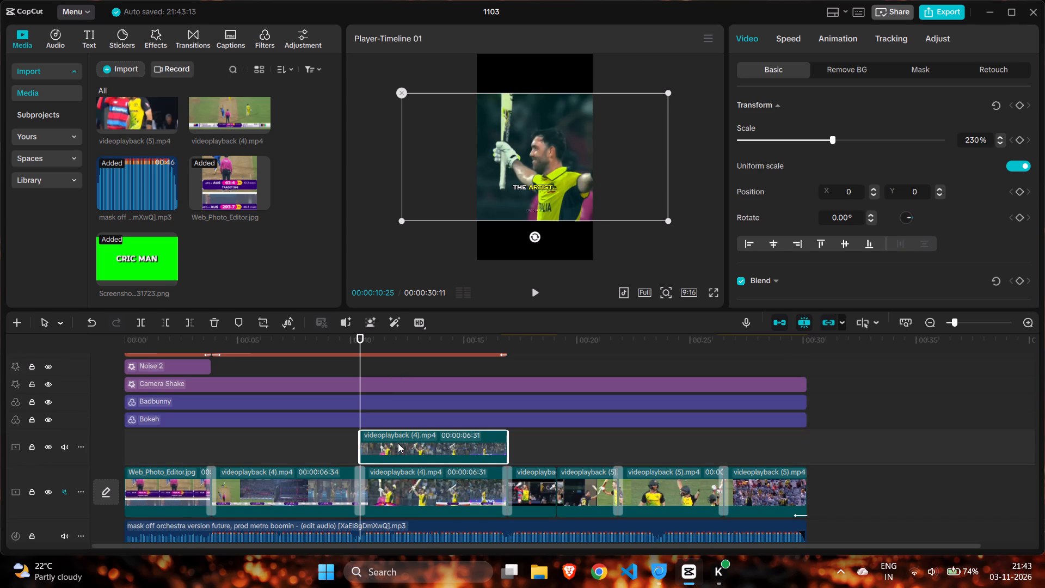
Trim the overlay copy to about one second and shift it earlier so it straddles the transition between the two videoplayback (4).mp4 clips.
drag(507, 442, 361, 452)
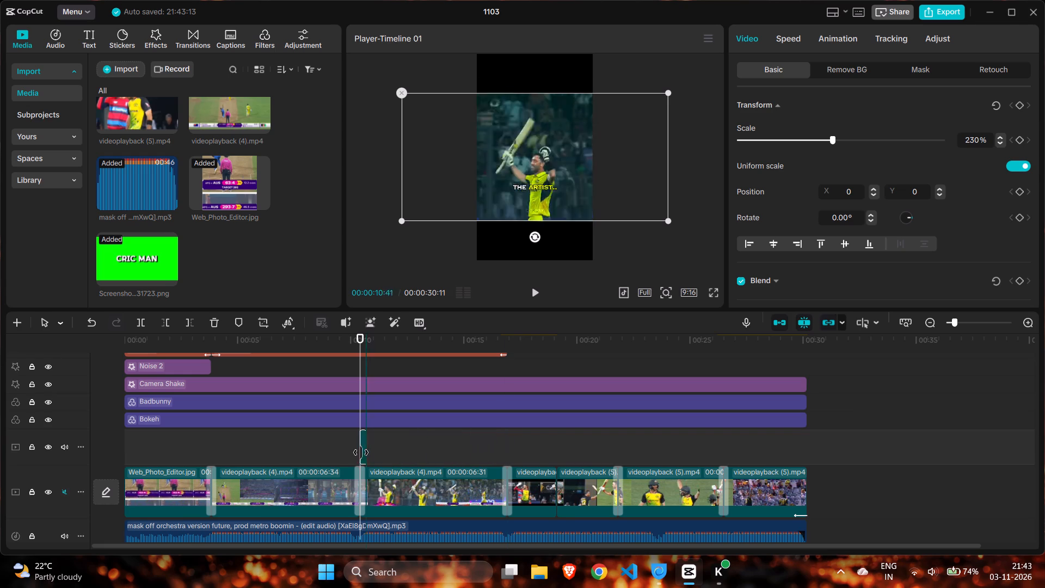
drag(361, 452, 379, 460)
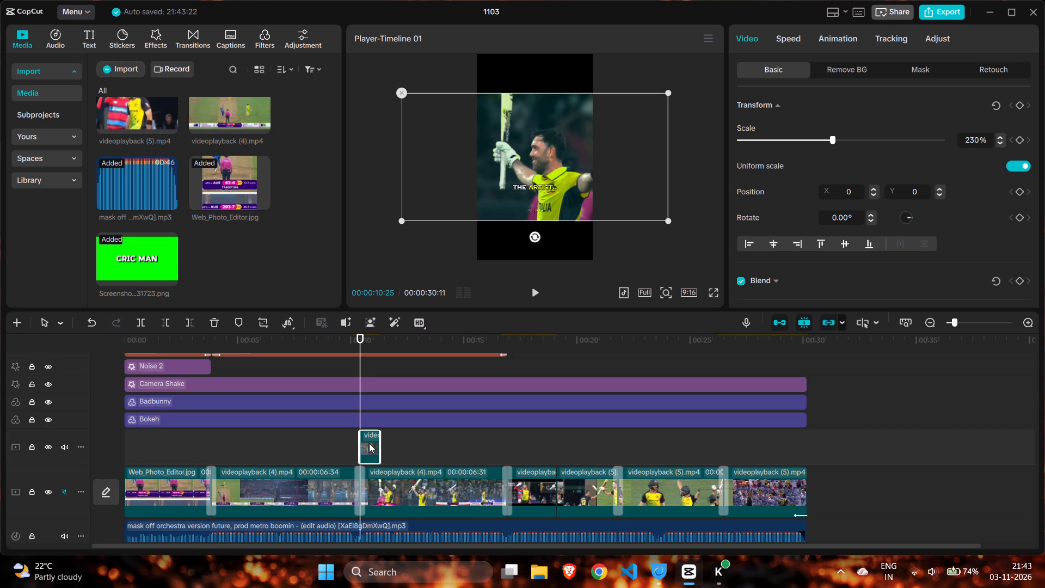
drag(369, 443, 365, 443)
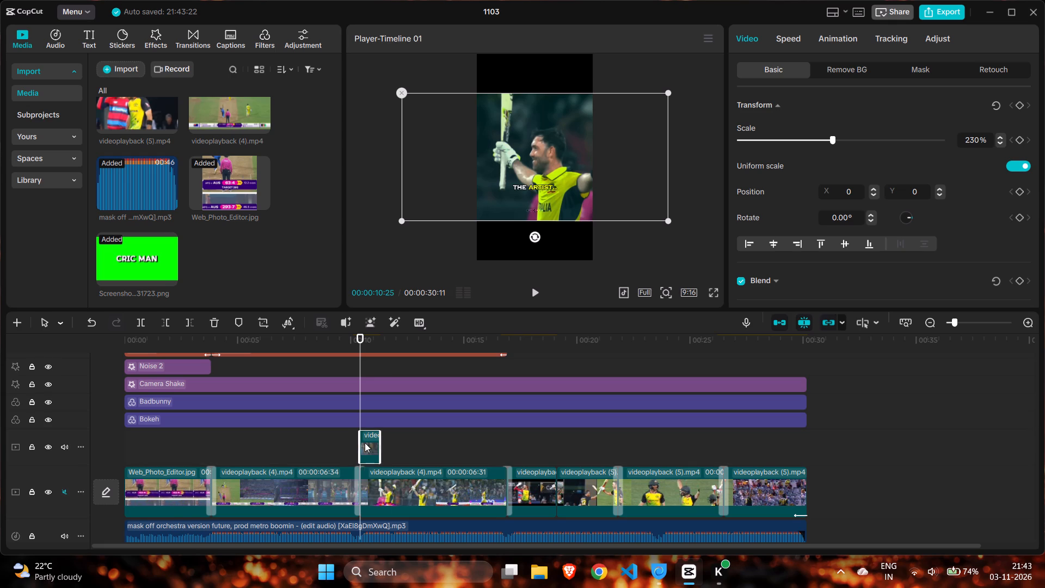
drag(365, 443, 358, 442)
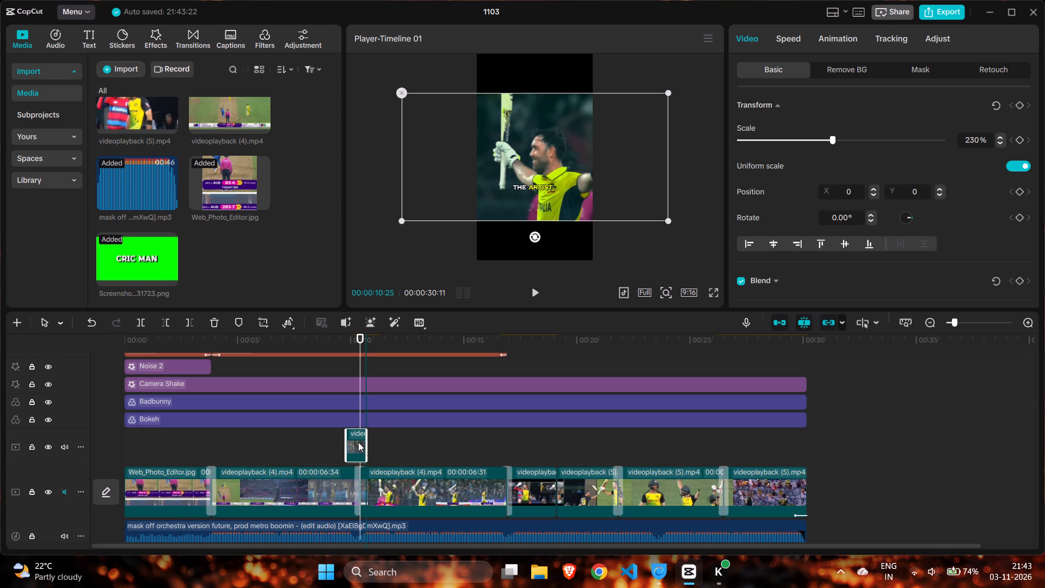
drag(358, 442, 359, 442)
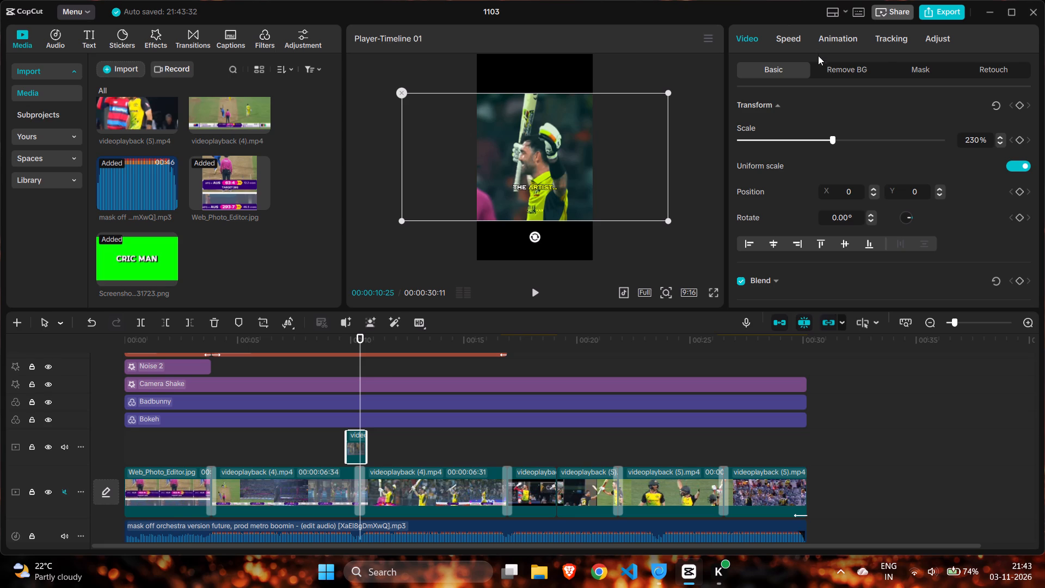
Remove the overlay clip's background with Auto removal.
click(847, 75)
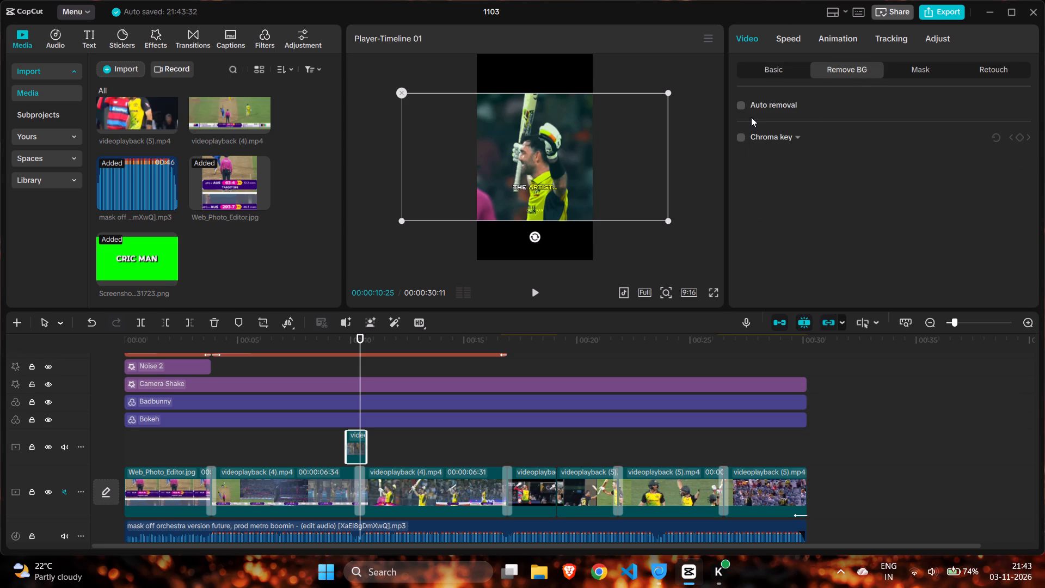
click(741, 107)
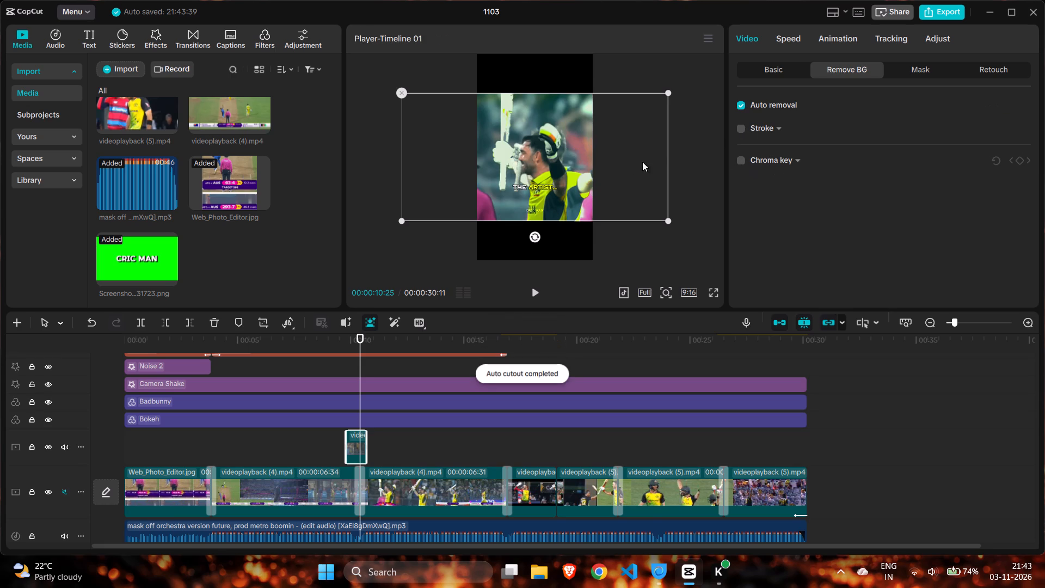
Reposition the cut-out batter in the preview so he sits in the black area at the bottom of the vertical frame.
drag(545, 151, 545, 170)
drag(529, 167, 529, 176)
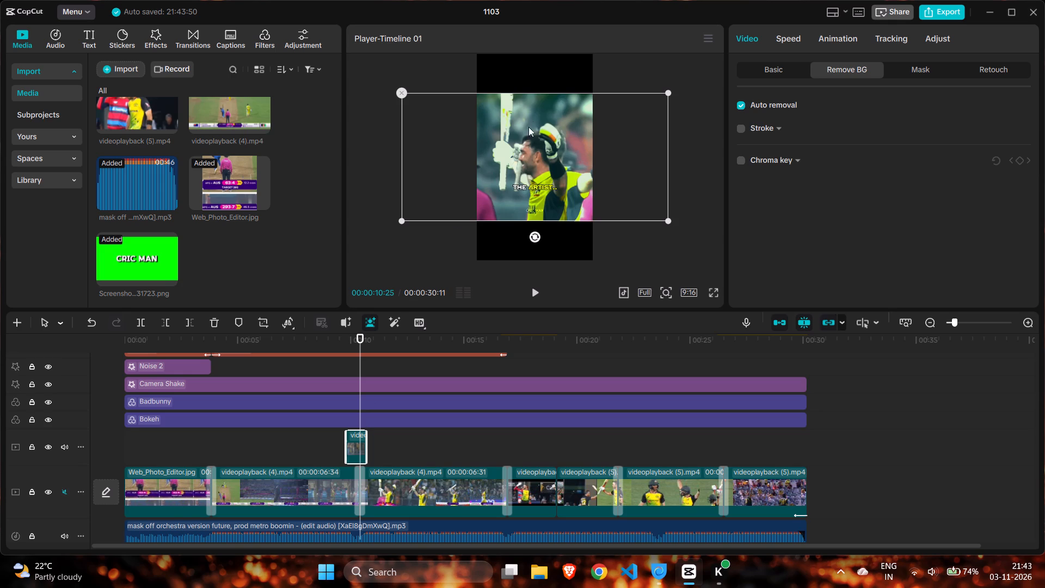
drag(535, 114, 531, 189)
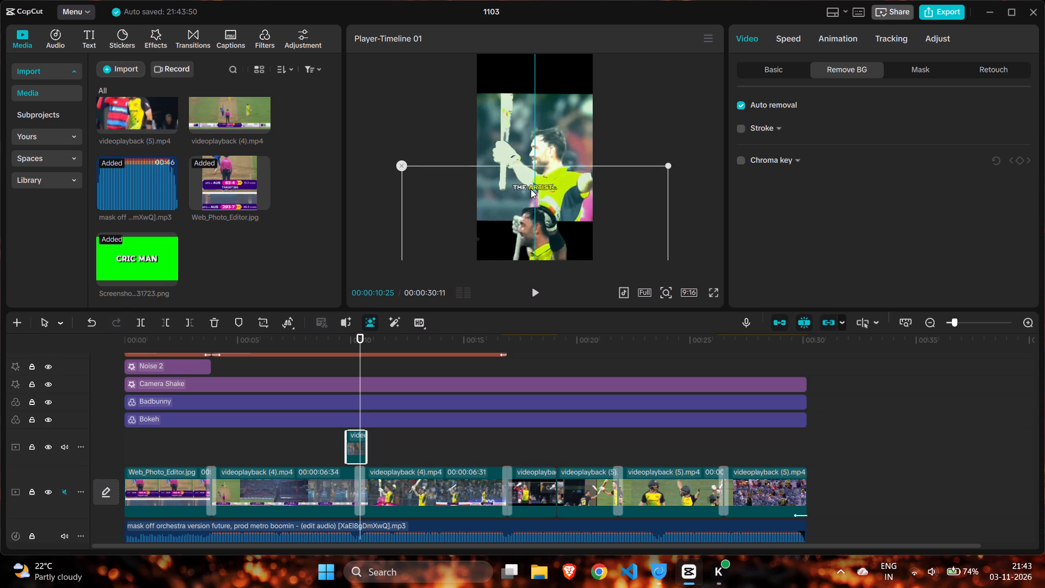
drag(531, 189, 537, 197)
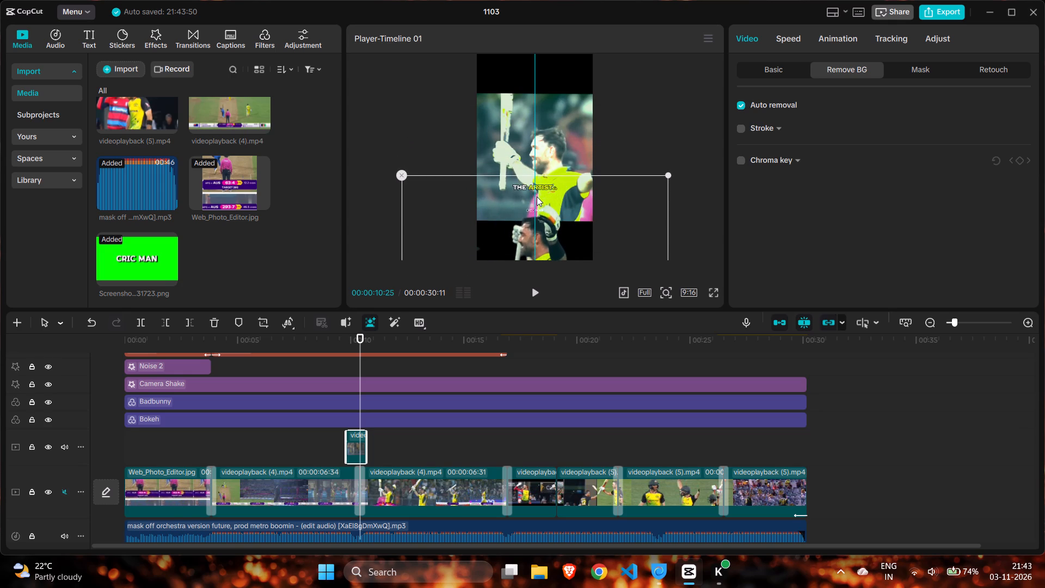
drag(537, 197, 538, 197)
drag(538, 197, 540, 131)
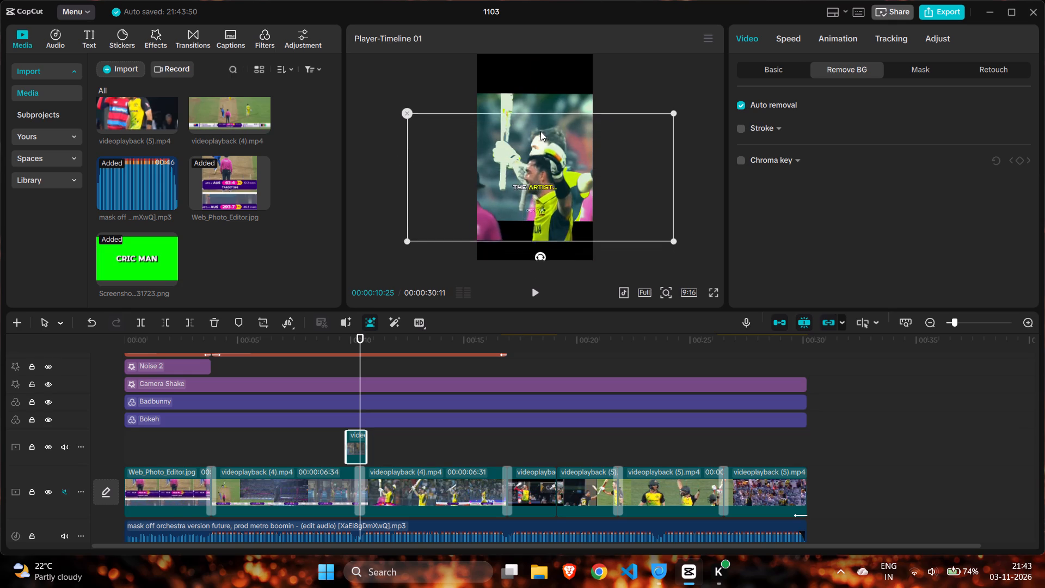
drag(540, 131, 540, 112)
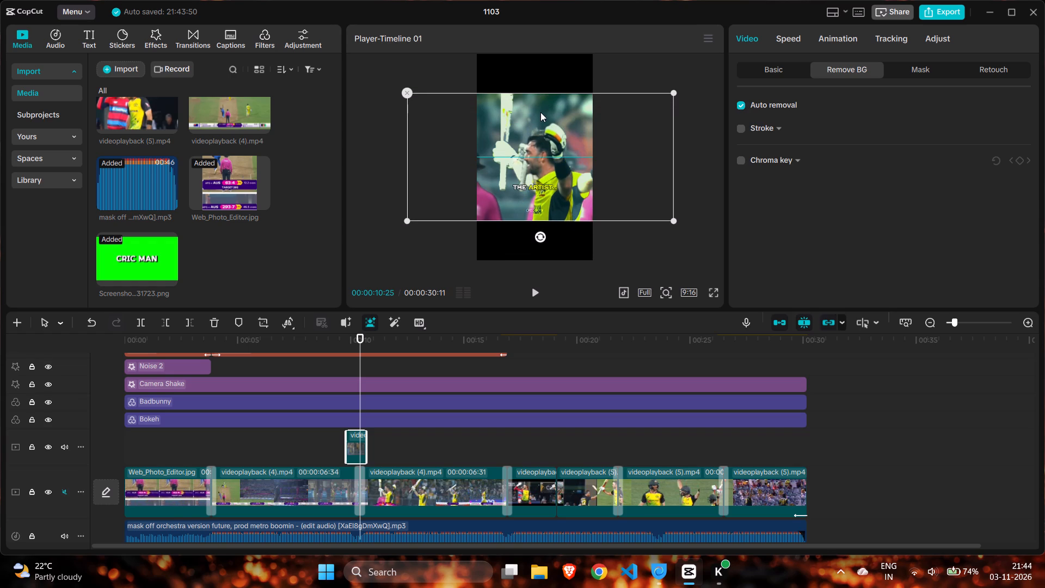
drag(540, 112, 538, 185)
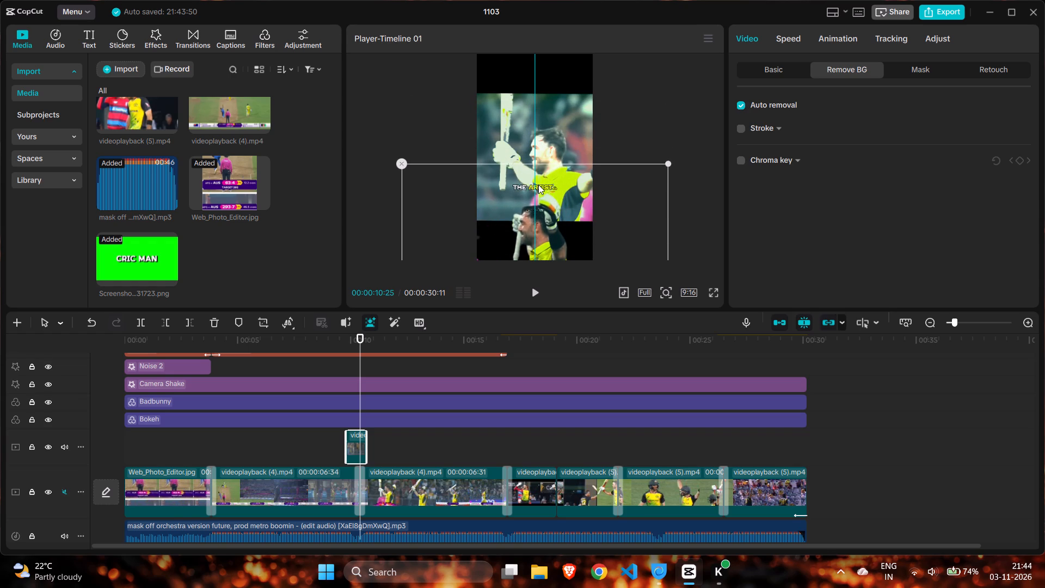
drag(538, 185, 540, 196)
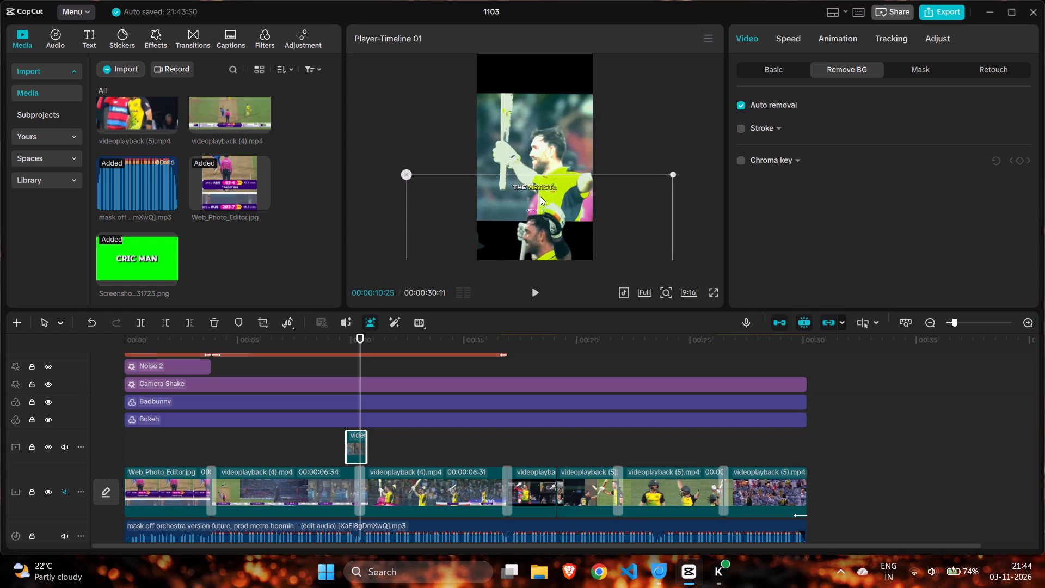
drag(540, 196, 540, 205)
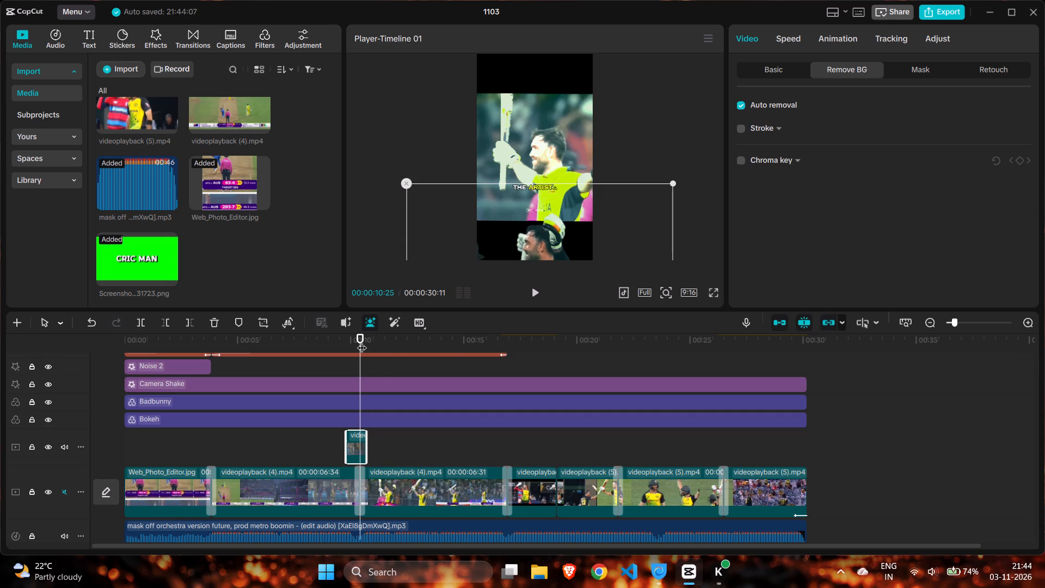
Check the cut-out across the transition and shift its overlay clip slightly later on the timeline, starting at about 00:00:10.
drag(360, 340, 349, 344)
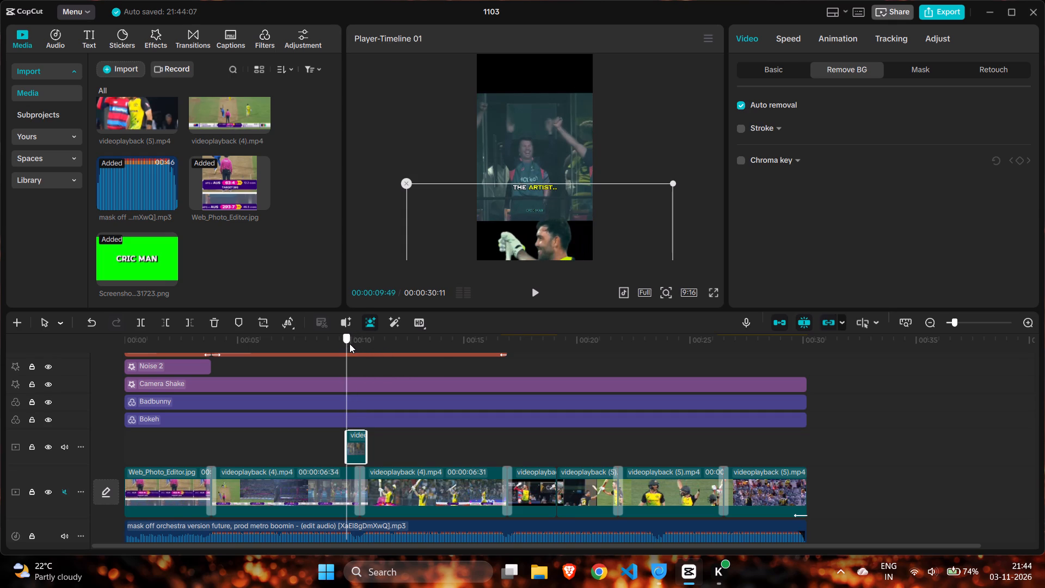
drag(349, 344, 356, 351)
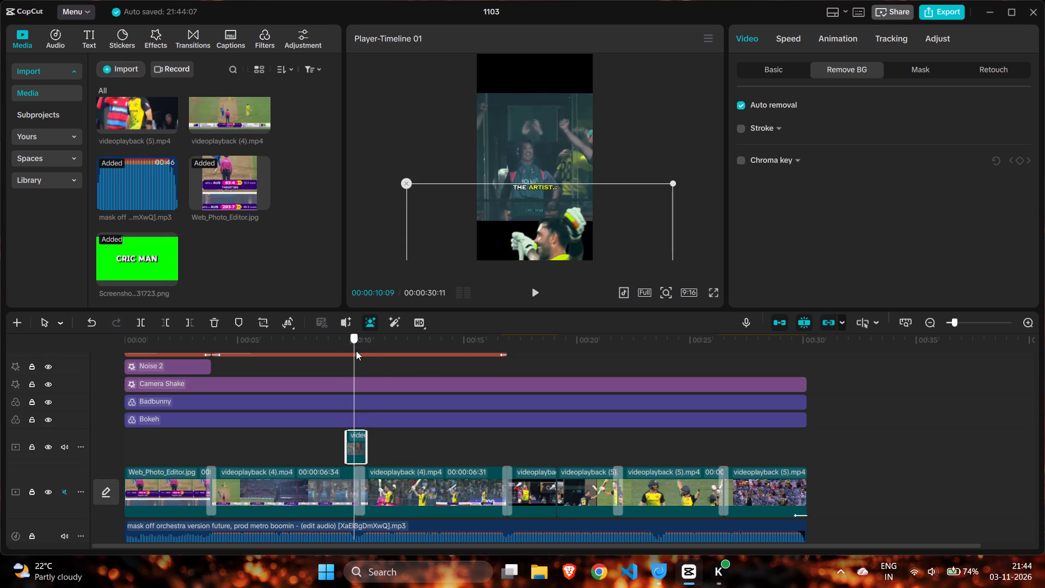
drag(356, 351, 359, 352)
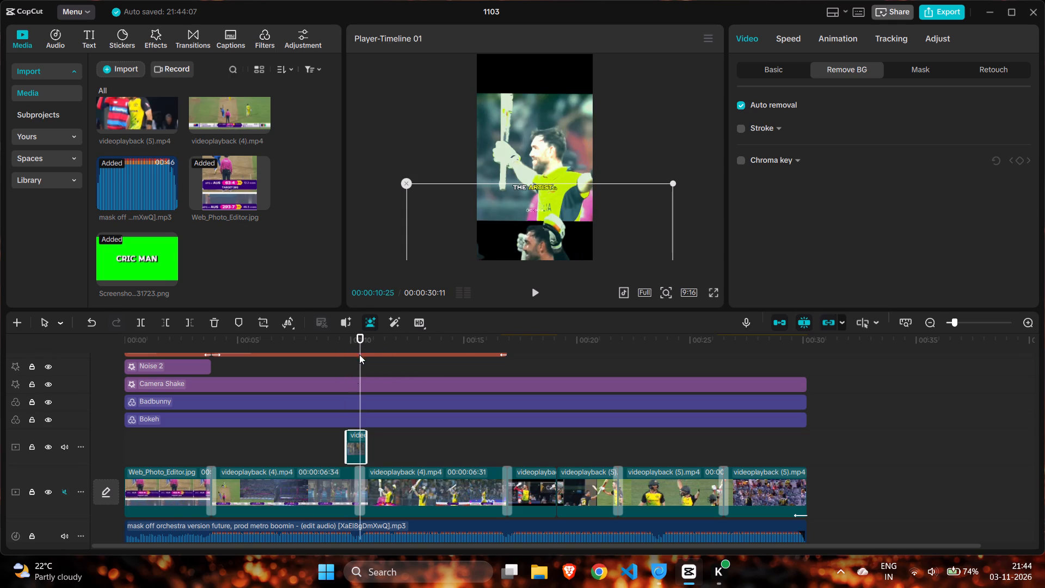
drag(354, 436, 359, 437)
click(342, 336)
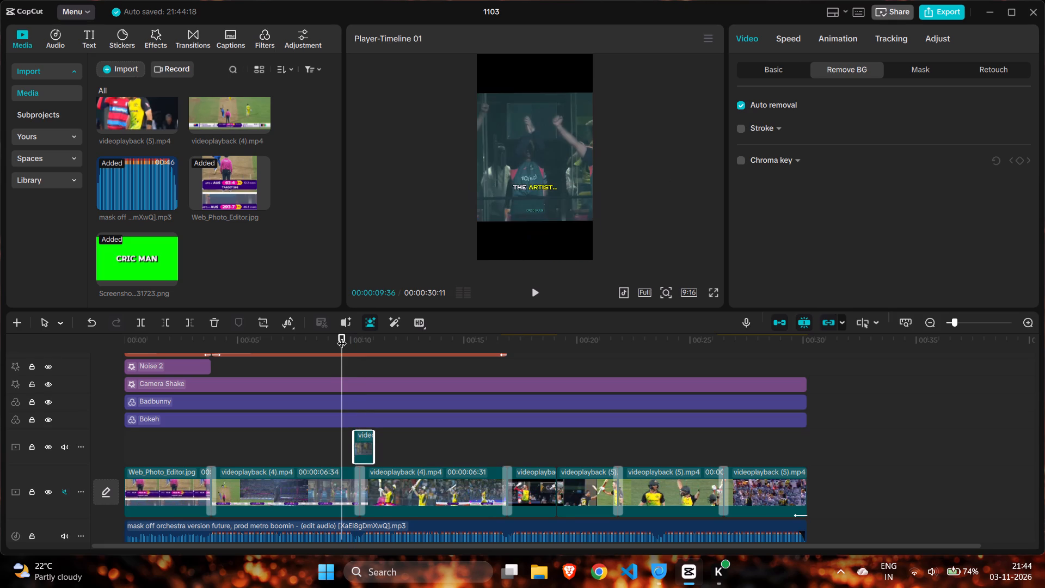
drag(342, 336, 355, 347)
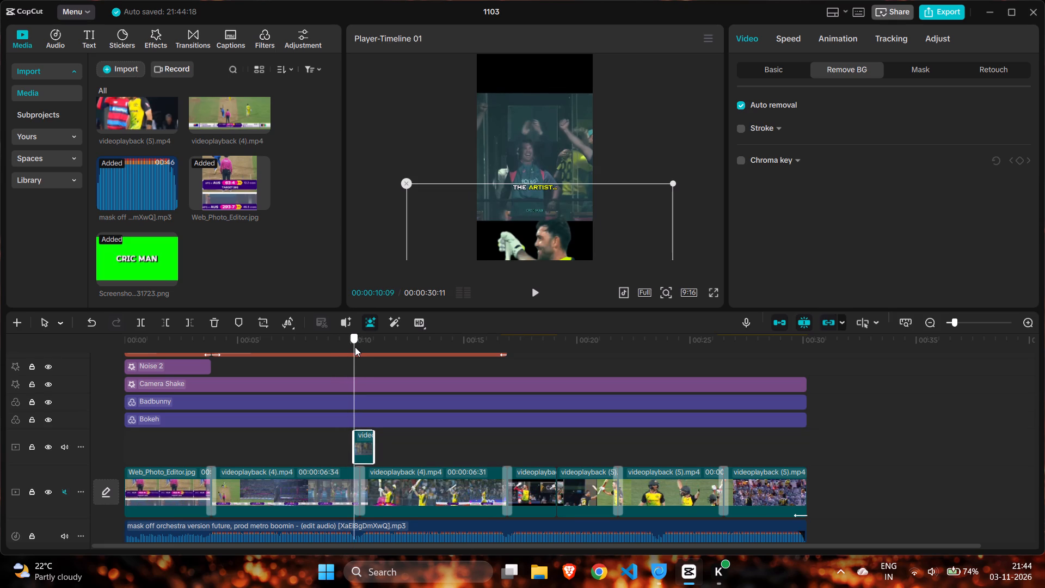
Scrub back and forth through the transition near 00:00:10 to examine how the cut-out batter appears over it.
drag(355, 347, 339, 363)
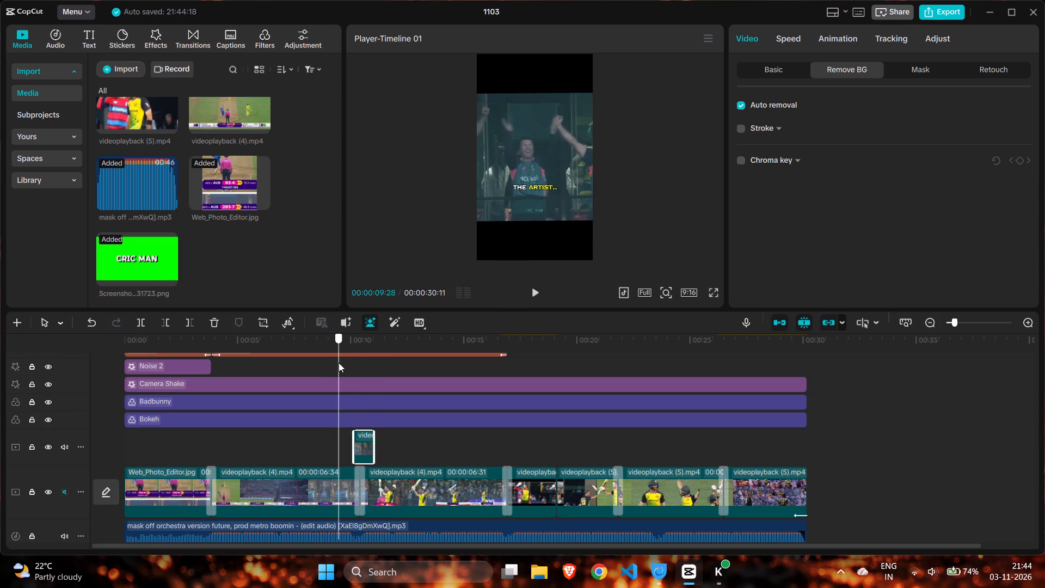
drag(339, 363, 337, 362)
drag(337, 335, 348, 341)
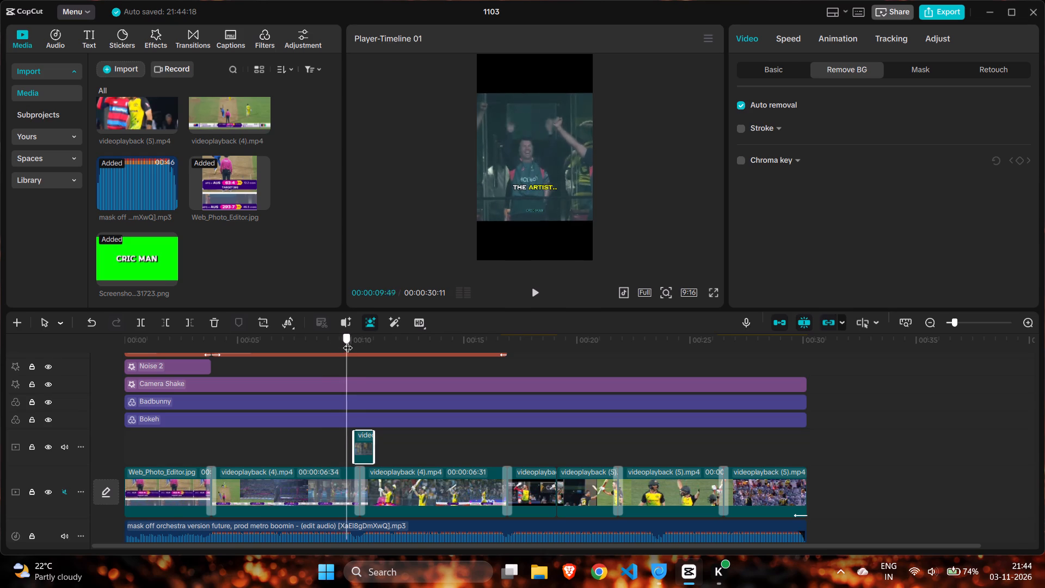
drag(348, 341, 351, 342)
click(351, 342)
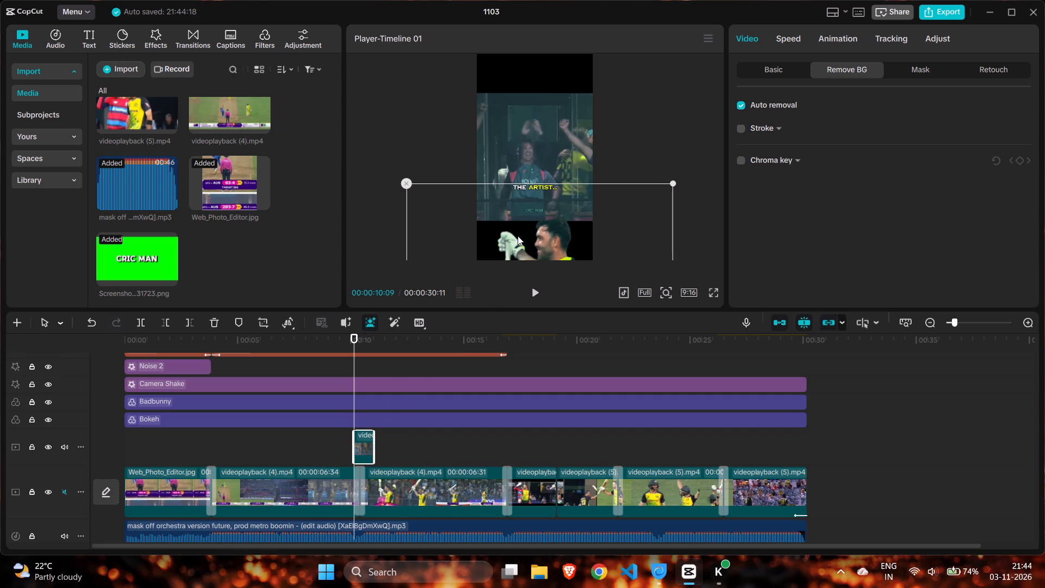
drag(349, 338, 357, 343)
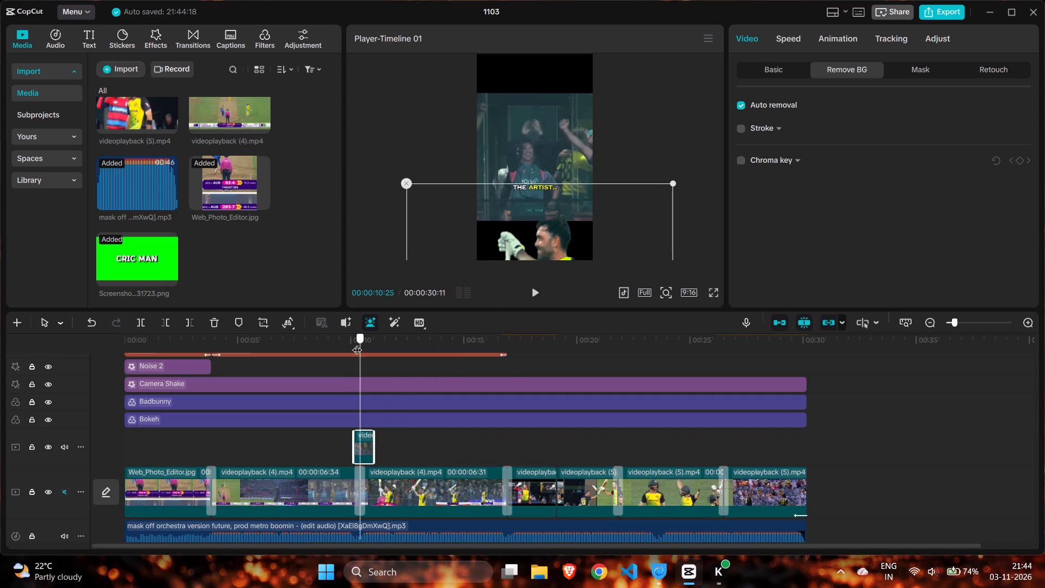
drag(357, 343, 365, 348)
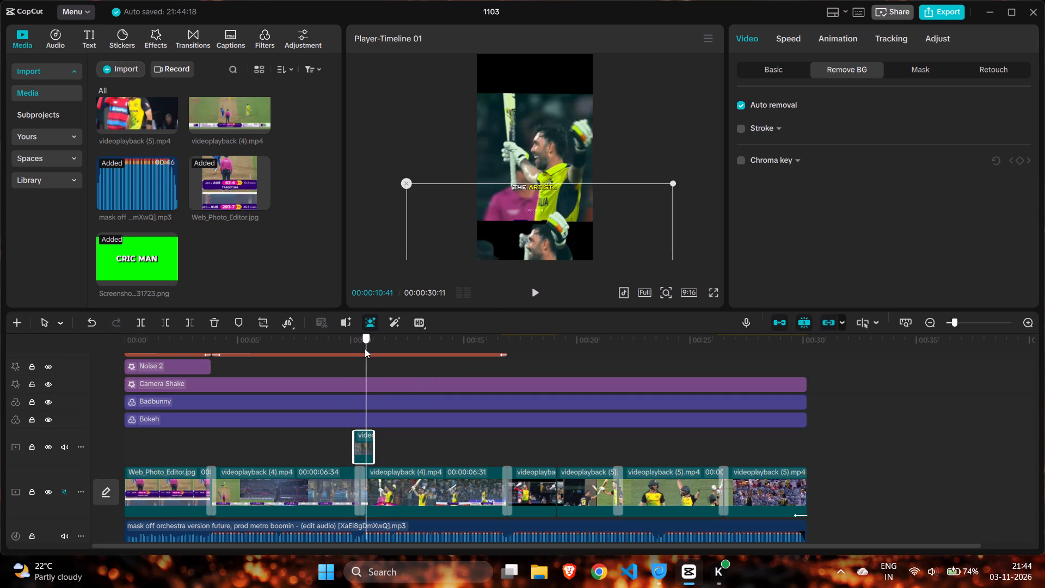
drag(365, 348, 355, 347)
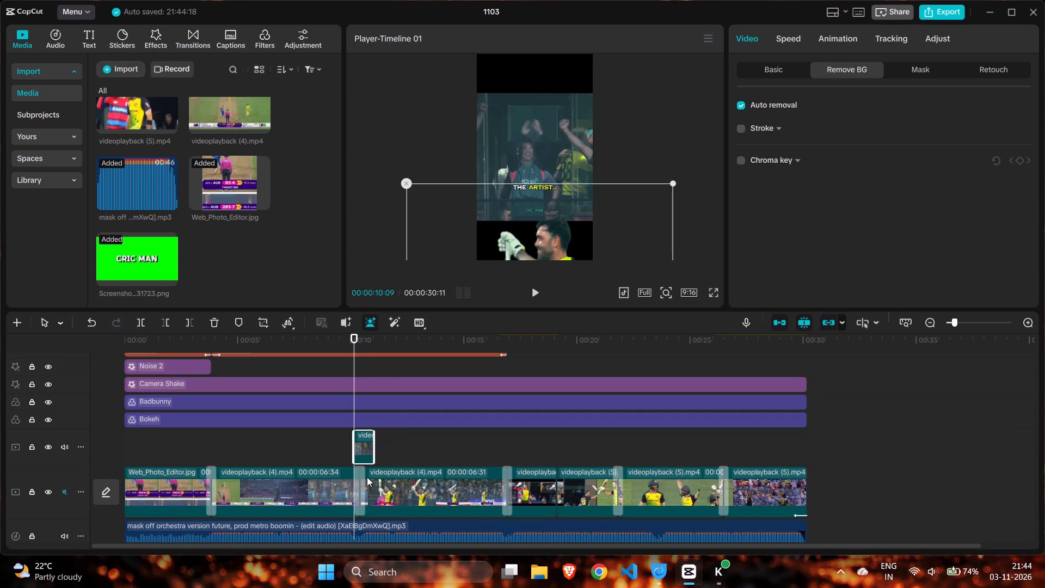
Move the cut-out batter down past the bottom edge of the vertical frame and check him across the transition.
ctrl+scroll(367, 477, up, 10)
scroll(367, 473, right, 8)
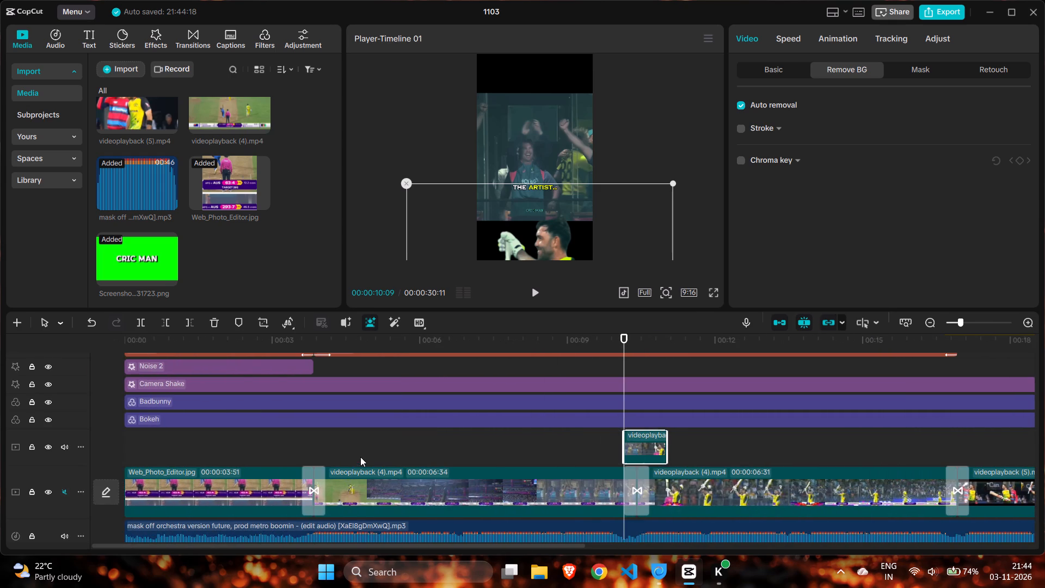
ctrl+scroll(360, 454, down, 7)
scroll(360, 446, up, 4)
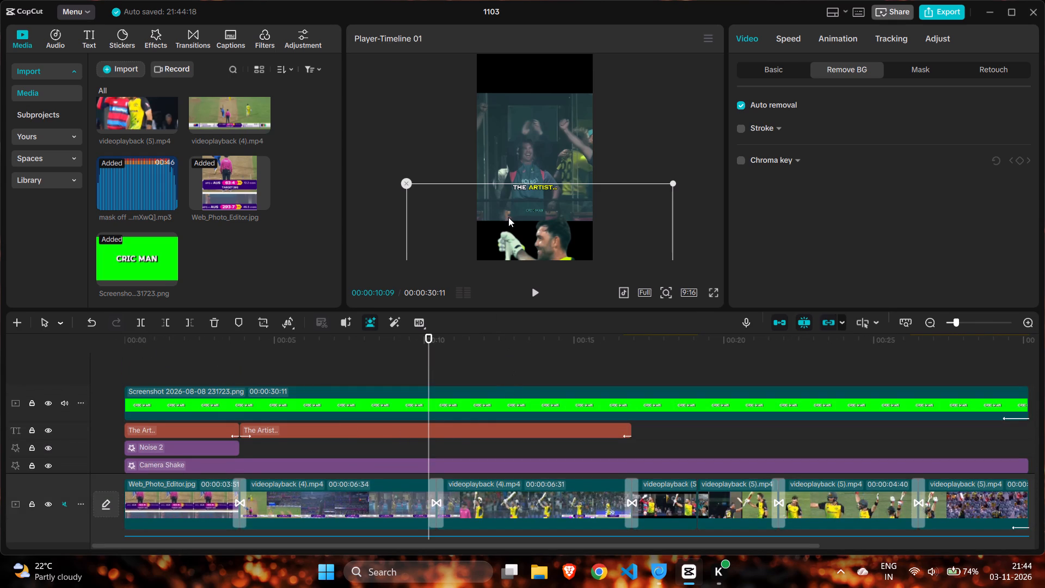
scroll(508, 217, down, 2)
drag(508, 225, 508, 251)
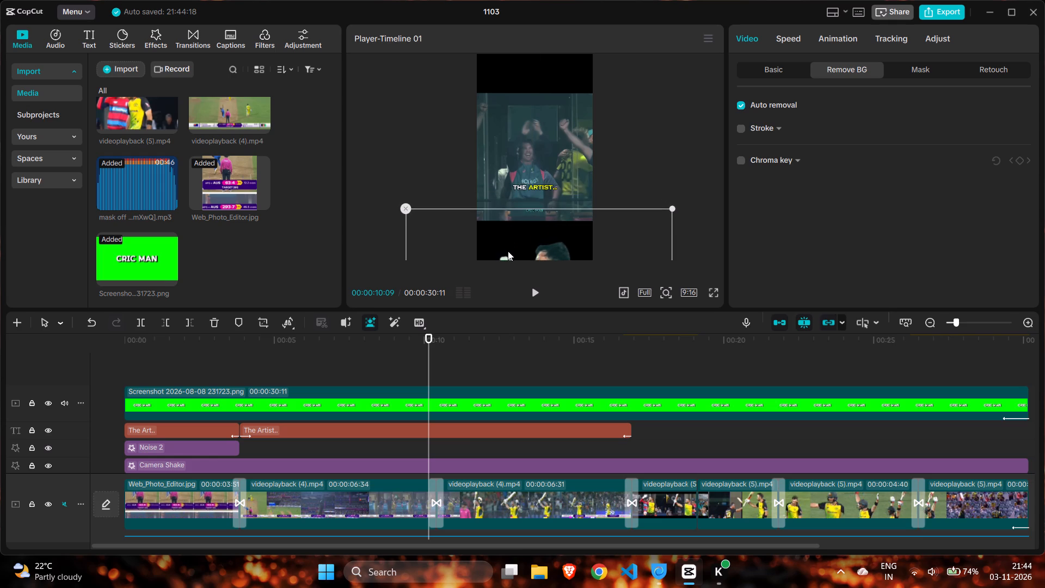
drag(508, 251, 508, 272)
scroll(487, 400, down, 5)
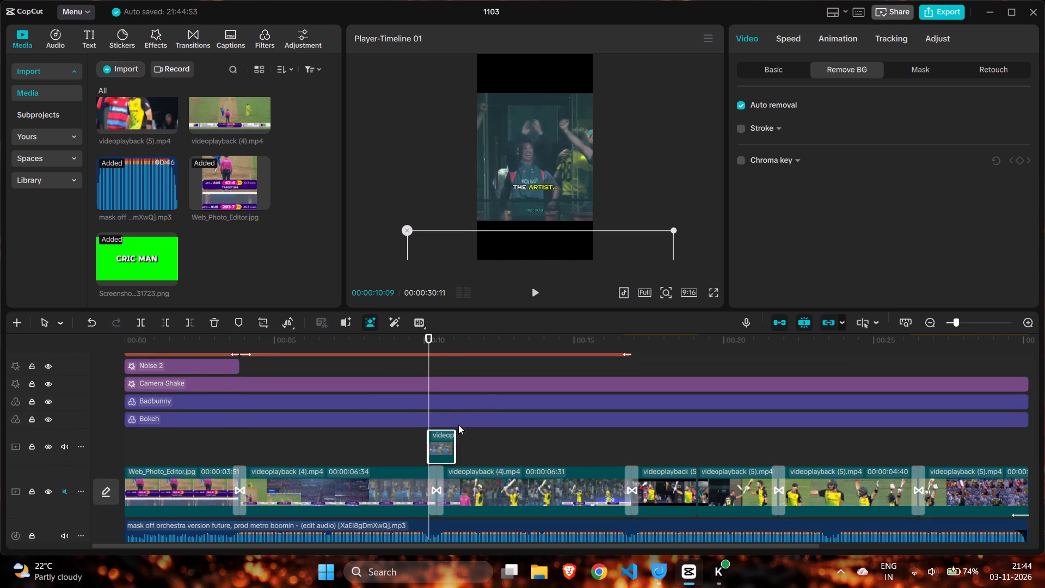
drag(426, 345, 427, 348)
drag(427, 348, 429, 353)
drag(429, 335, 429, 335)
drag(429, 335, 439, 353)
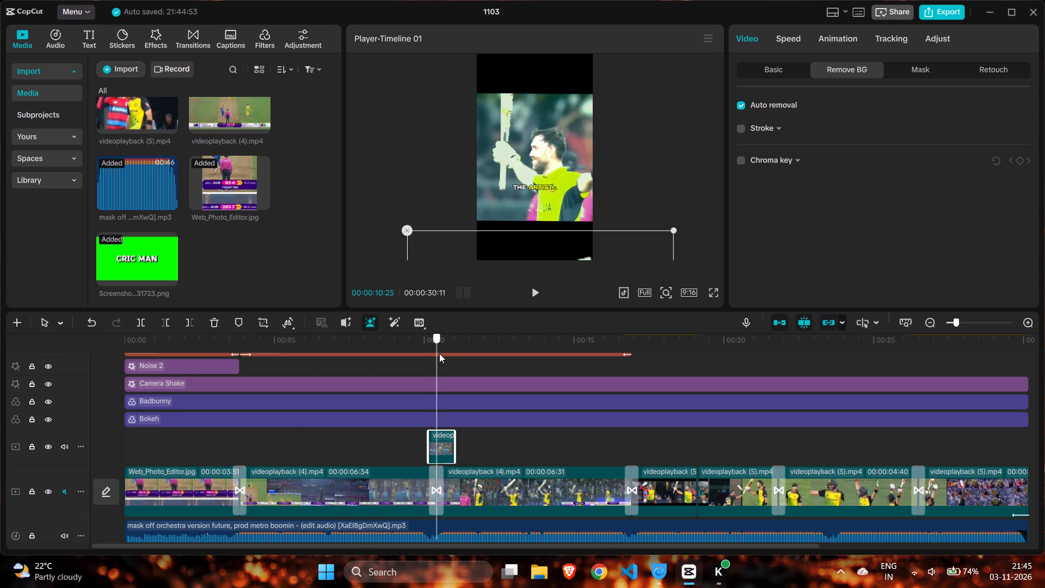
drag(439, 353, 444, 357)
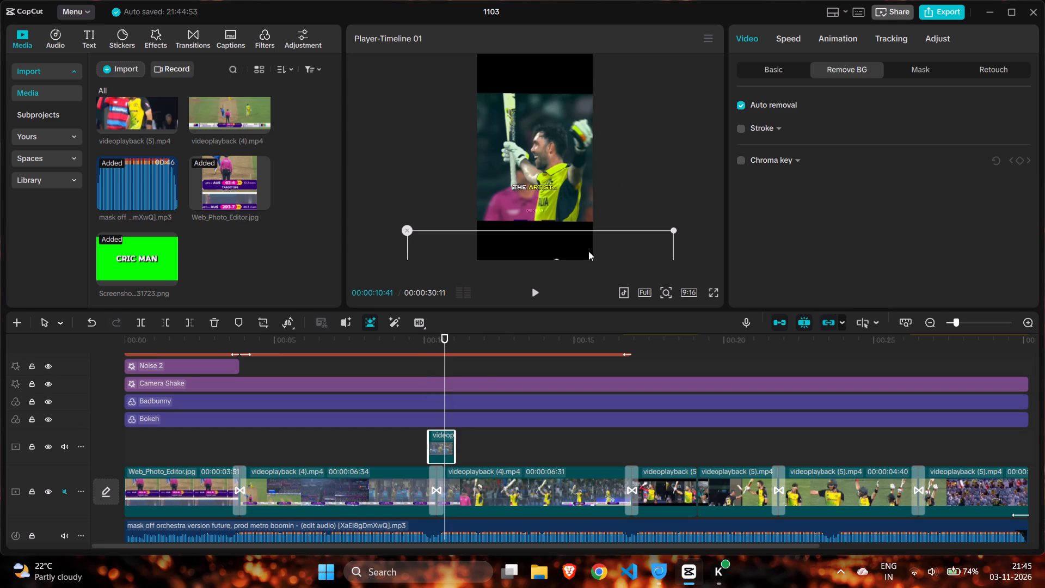
Move the cut-out batter up over the same batter in the main footage, aligning the two figures closely at 00:00:10:41.
drag(579, 244, 579, 117)
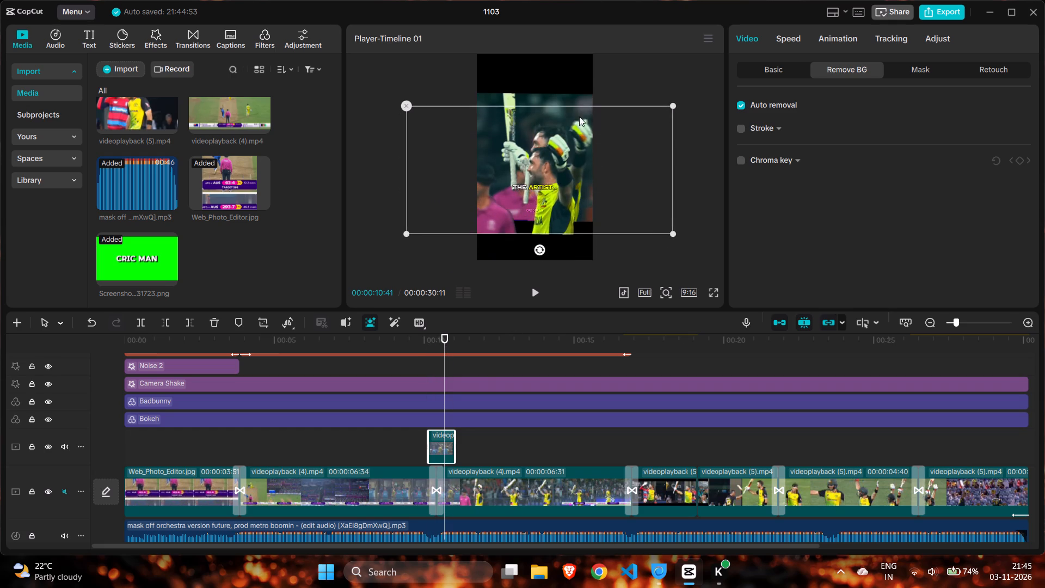
drag(579, 117, 578, 109)
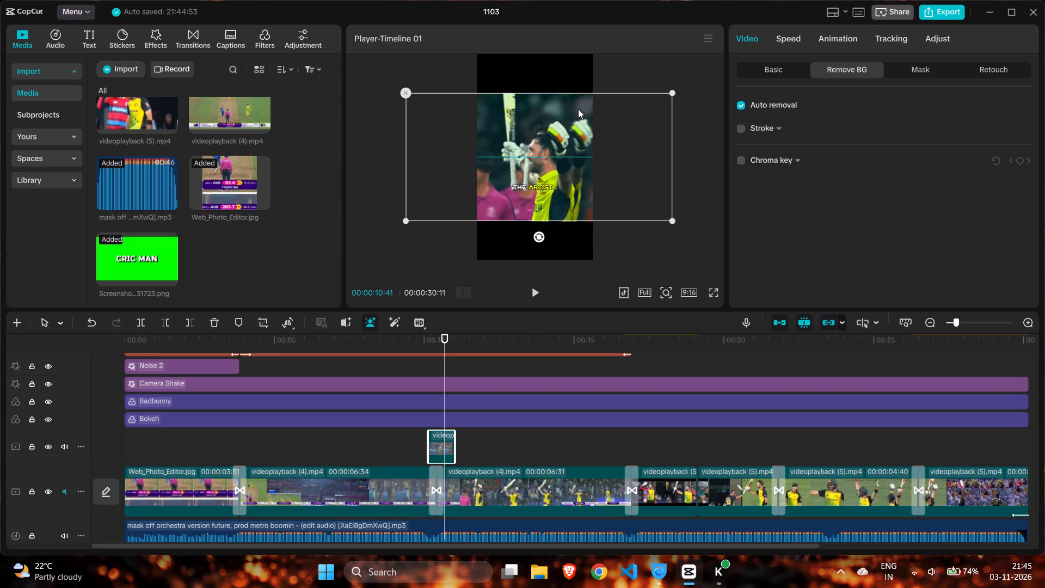
drag(578, 109, 583, 107)
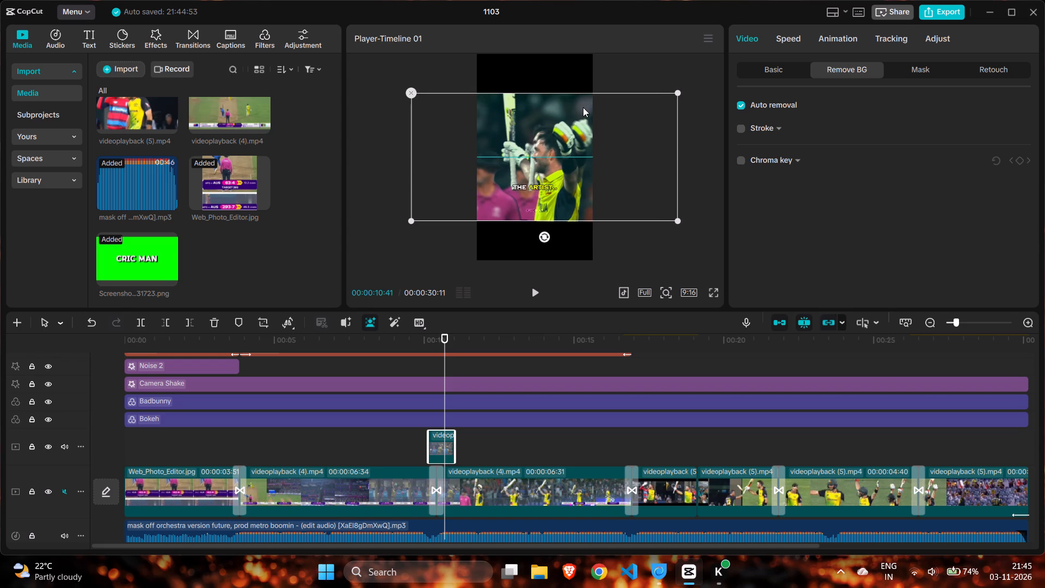
drag(583, 107, 594, 106)
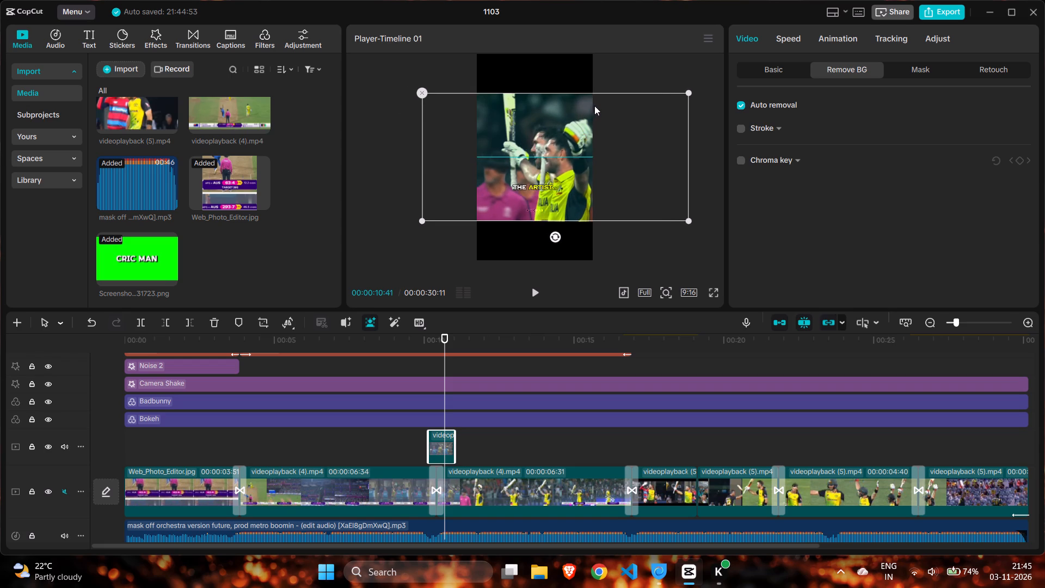
drag(594, 106, 586, 100)
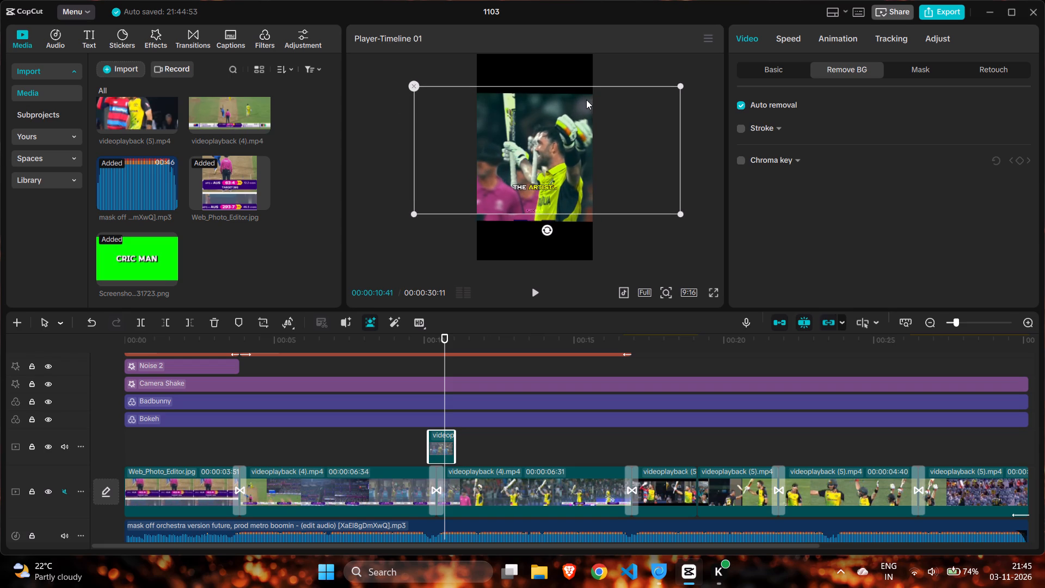
drag(586, 100, 583, 102)
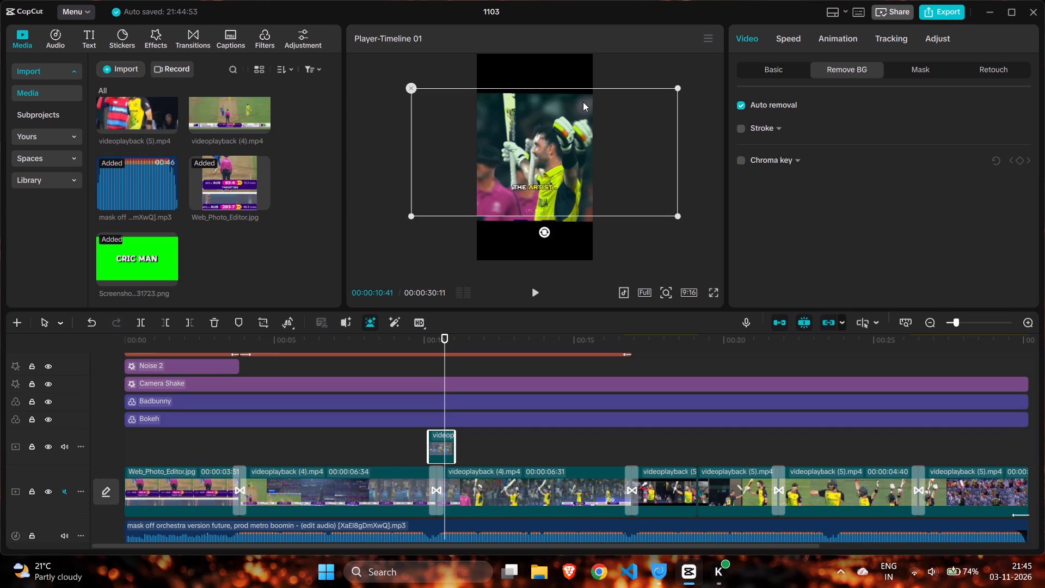
drag(583, 102, 584, 101)
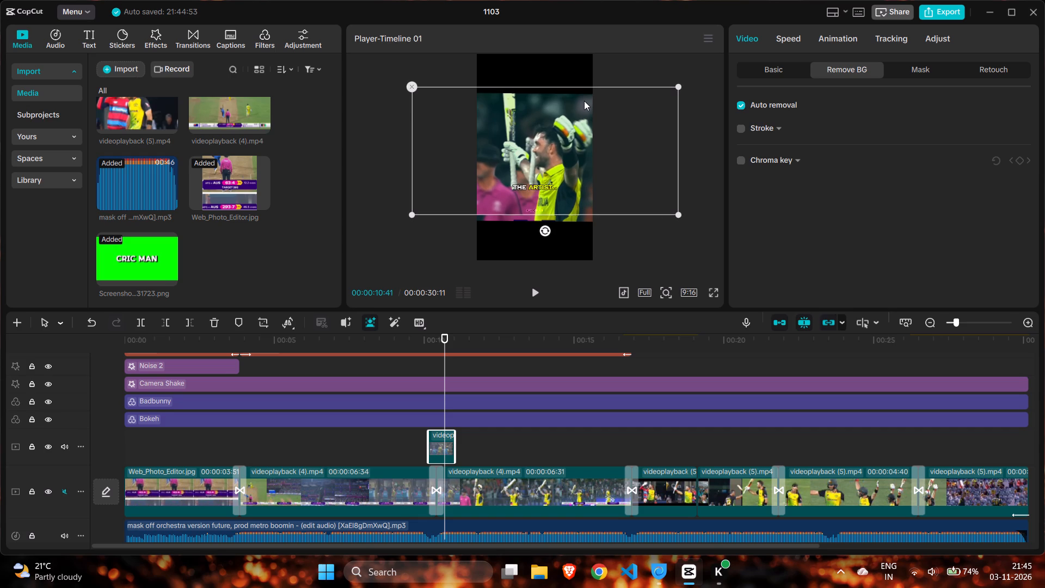
drag(584, 101, 584, 100)
Check the overlaid cut-out across the transition and nudge it slightly down to line up with the main picture's top and bottom edges.
click(417, 346)
drag(417, 345, 432, 341)
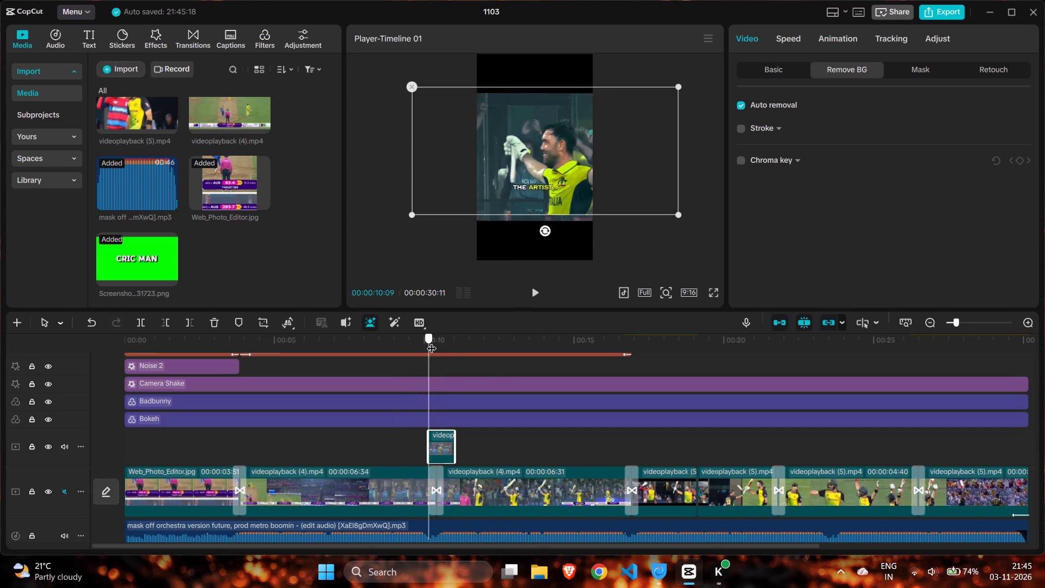
drag(432, 341, 435, 341)
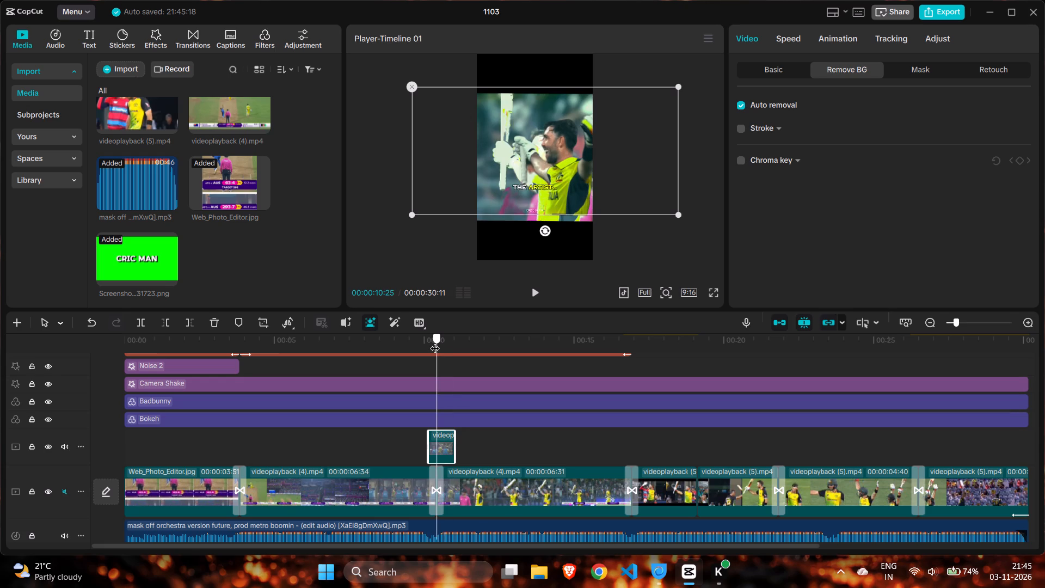
drag(435, 341, 441, 348)
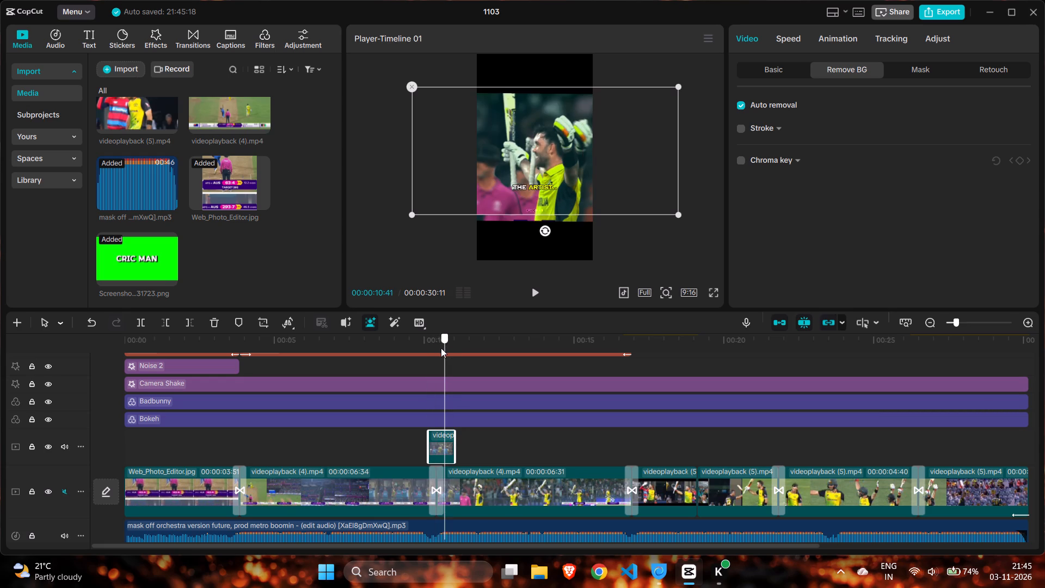
drag(441, 348, 442, 348)
drag(524, 185, 522, 187)
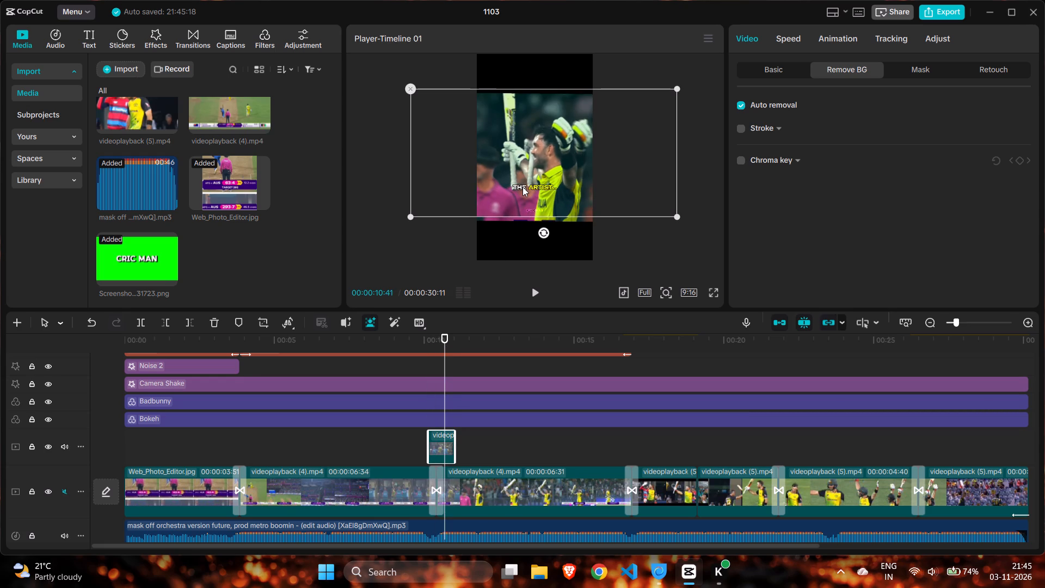
drag(522, 187, 522, 192)
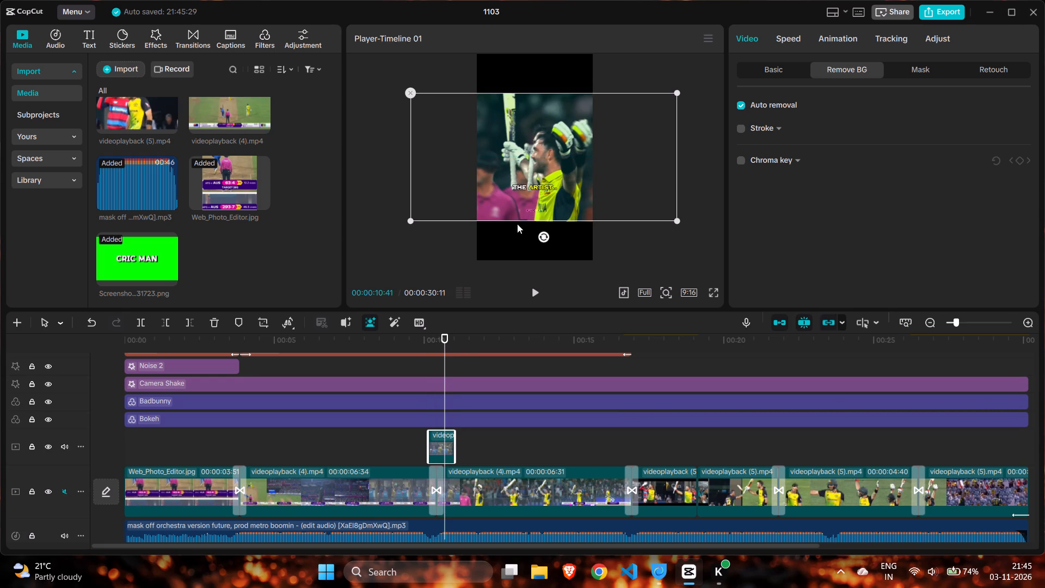
Shift the cut-out overlay clip slightly later so it starts at about the middle of the transition, checking playback around it.
drag(441, 340, 420, 336)
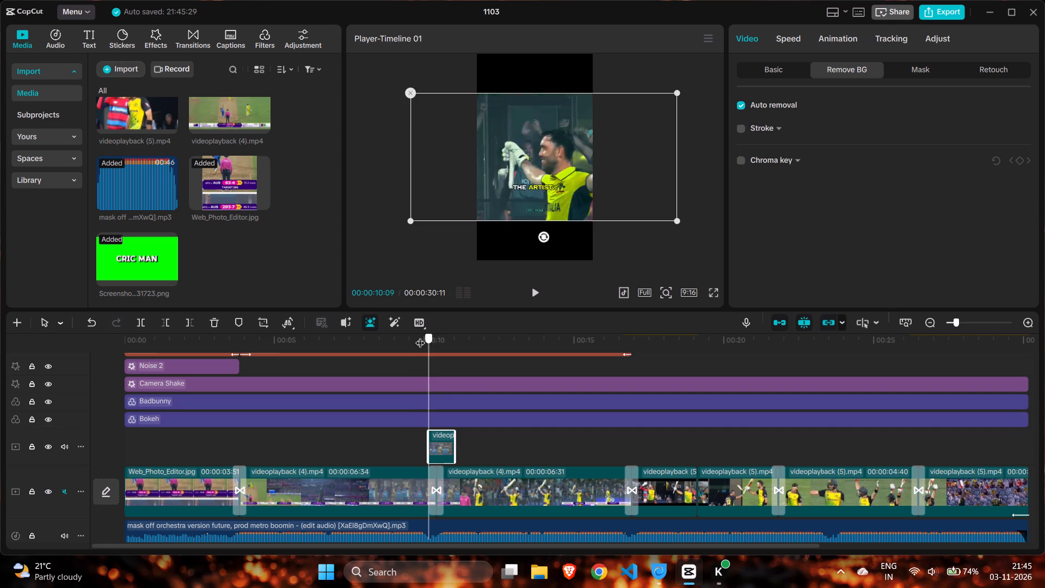
drag(420, 336, 444, 345)
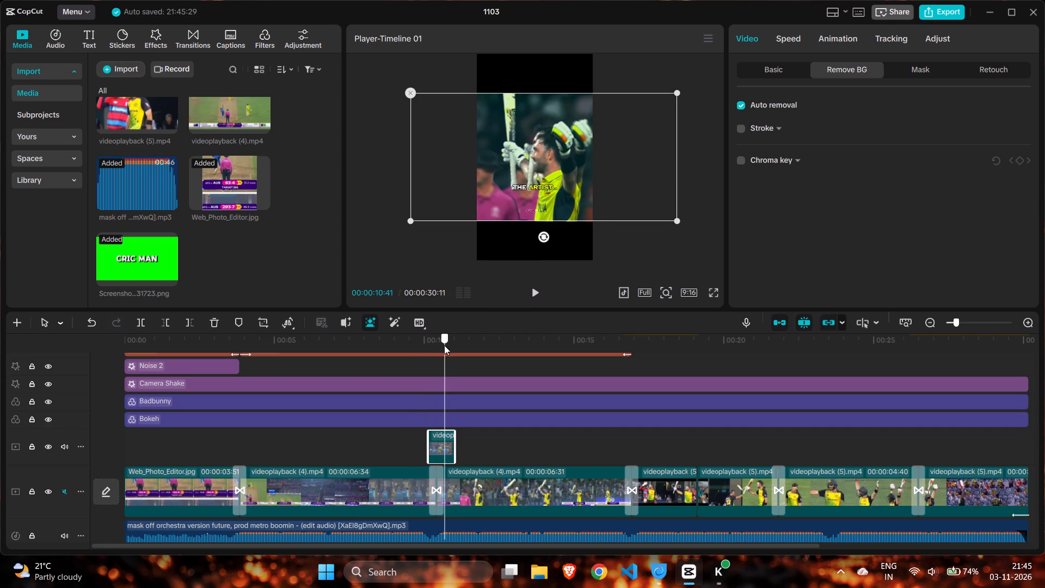
drag(444, 345, 452, 350)
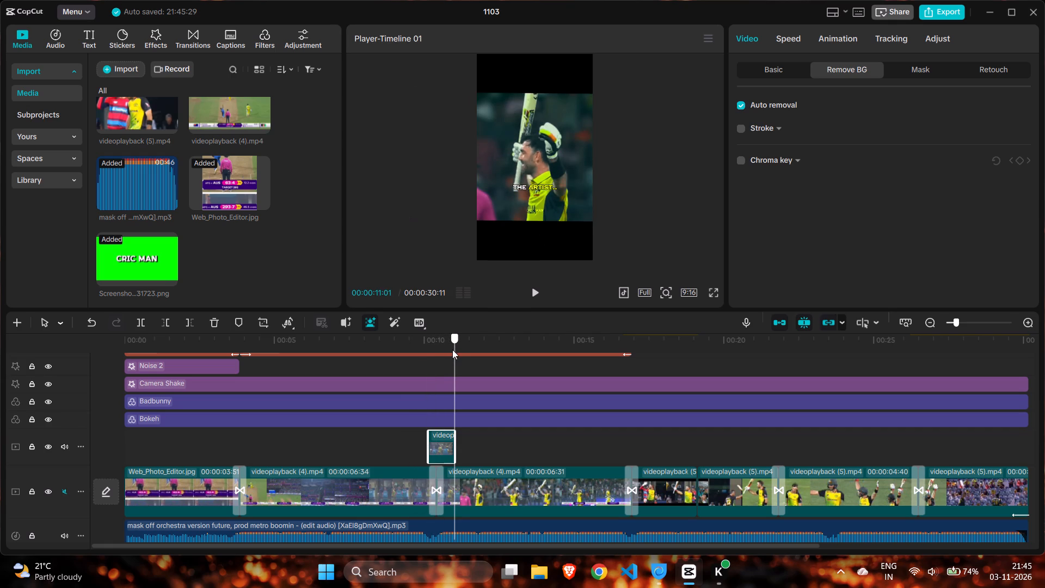
drag(452, 350, 446, 350)
ctrl+scroll(544, 474, up, 17)
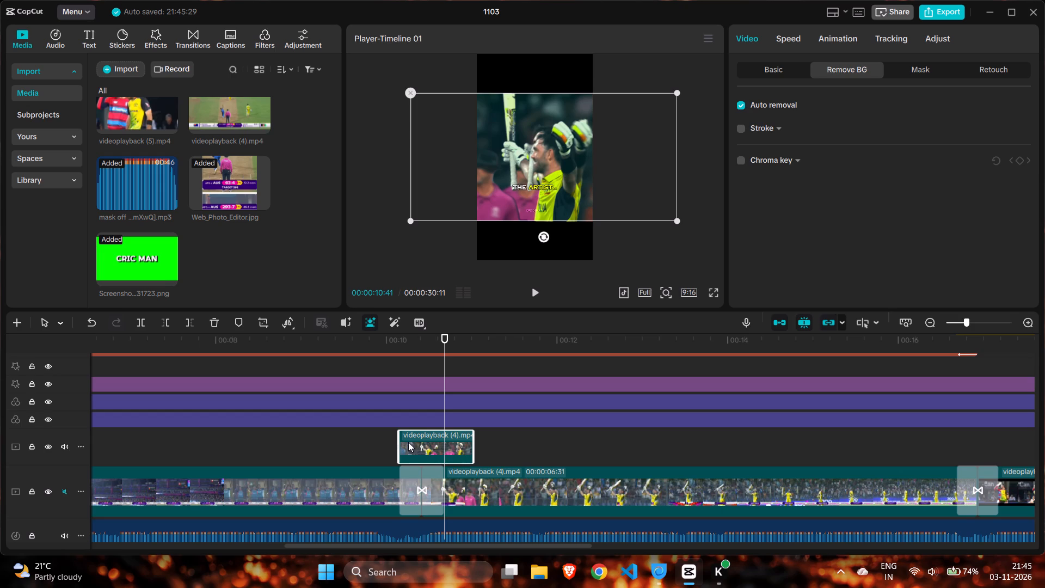
drag(427, 437, 432, 437)
drag(432, 437, 448, 437)
click(414, 336)
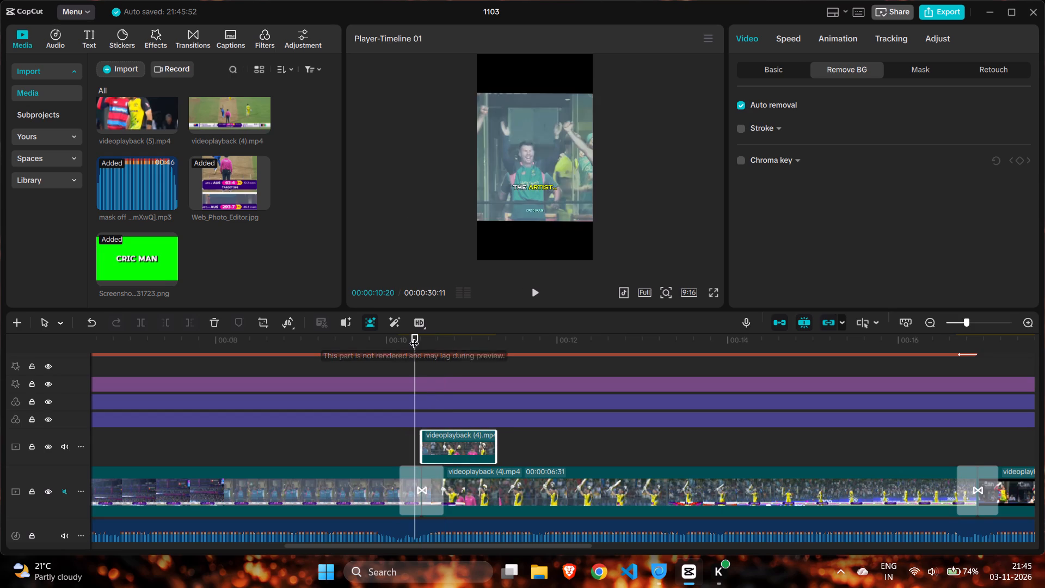
drag(414, 336, 440, 348)
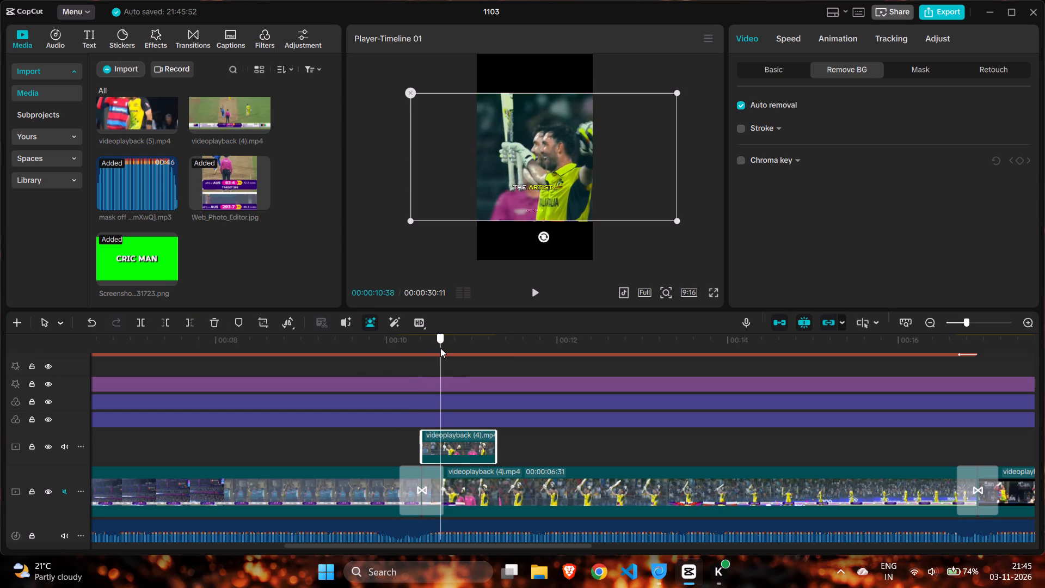
drag(440, 348, 488, 368)
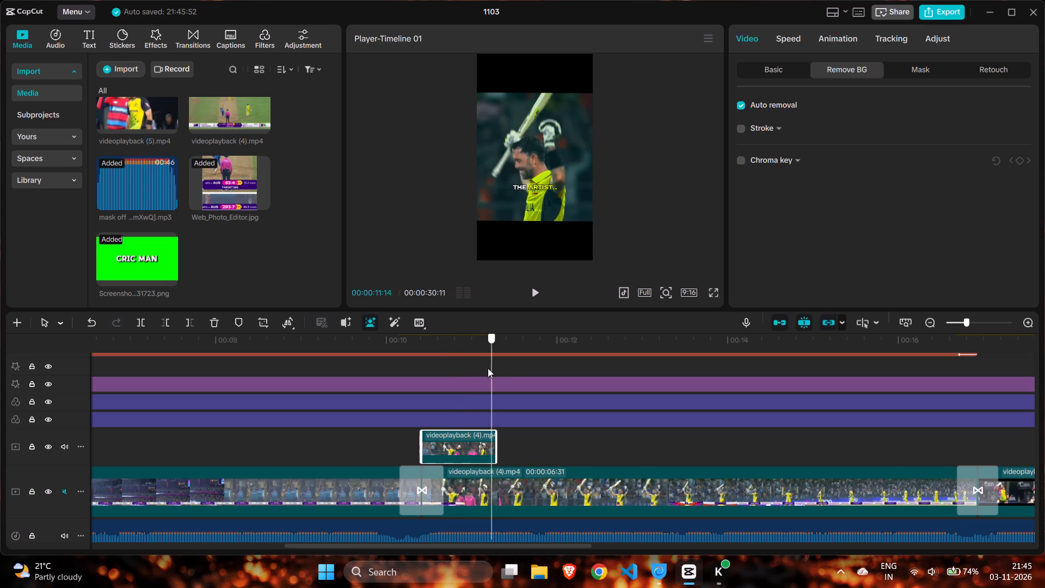
Centre the cut-out batter horizontally in the vertical frame at 00:00:10:25 and check his alignment through the transition.
drag(488, 368, 450, 378)
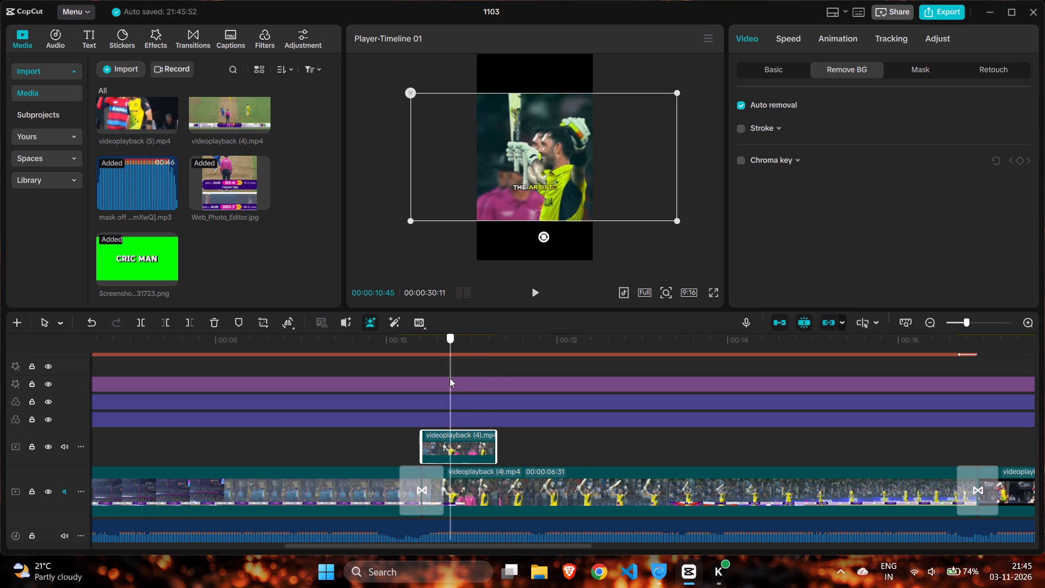
drag(450, 378, 422, 376)
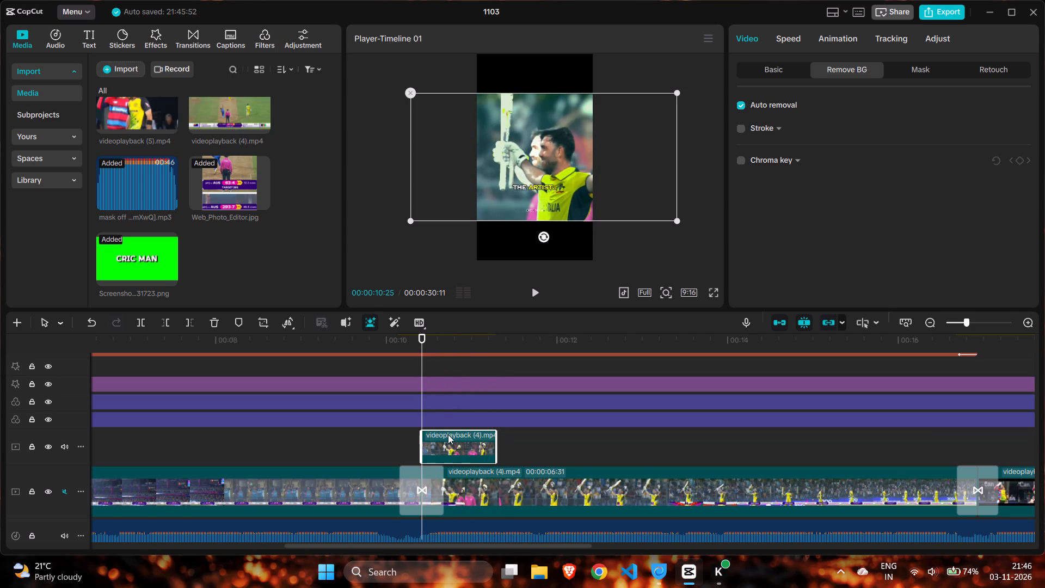
click(446, 439)
drag(528, 193, 516, 194)
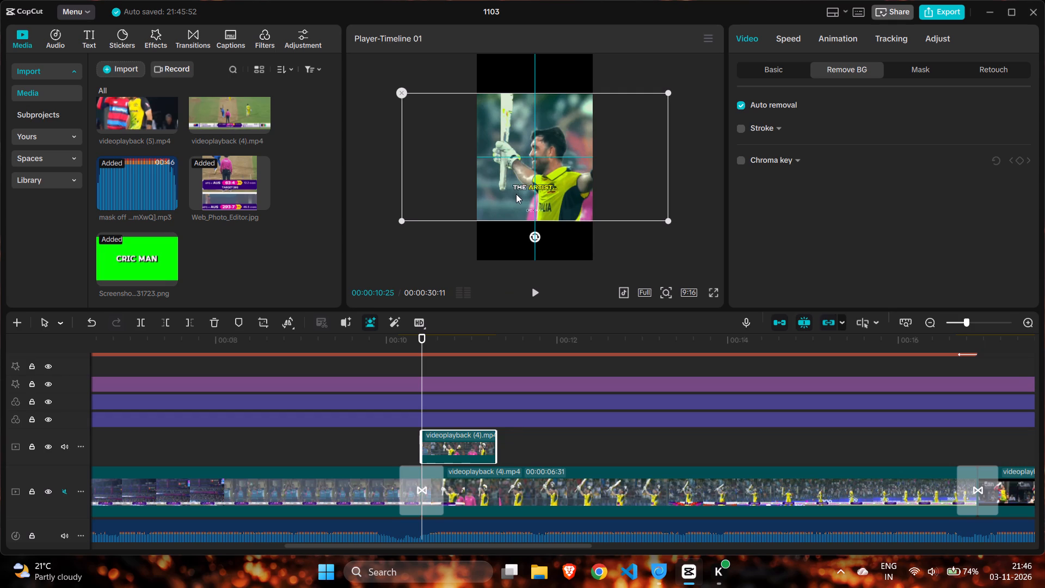
drag(516, 194, 520, 189)
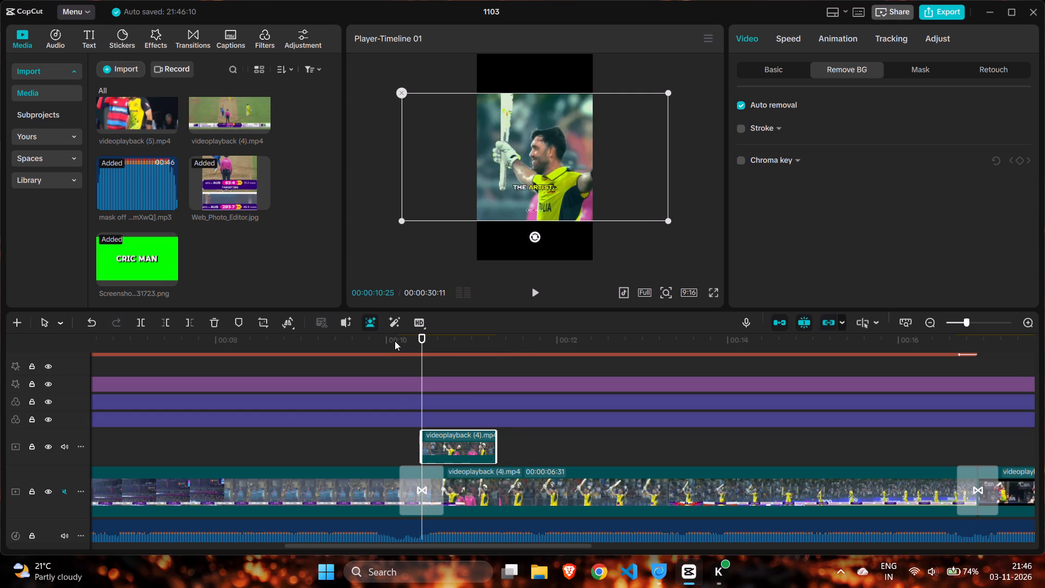
double_click(394, 338)
drag(395, 338, 456, 348)
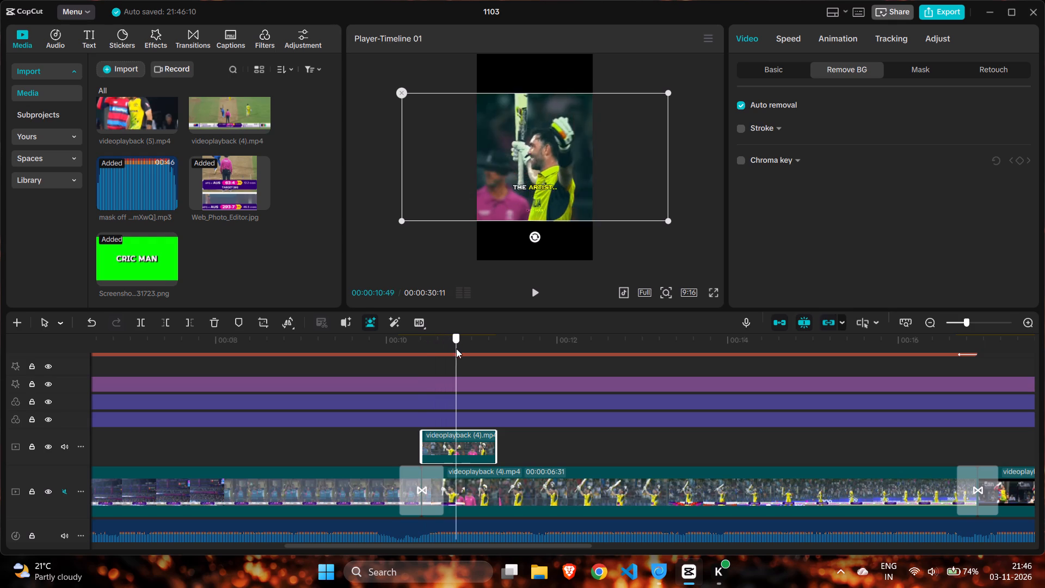
drag(456, 348, 448, 356)
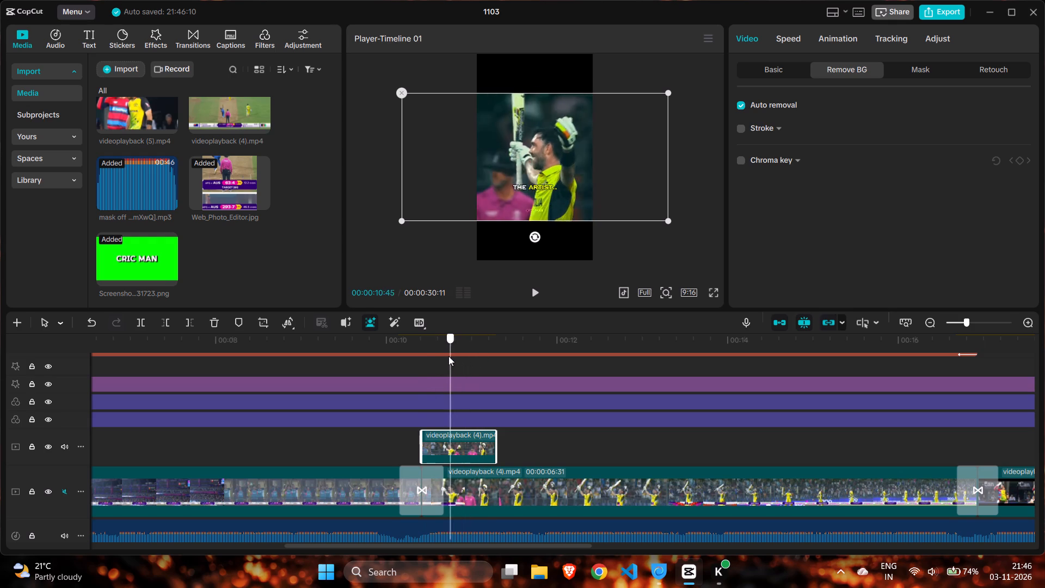
drag(448, 356, 425, 358)
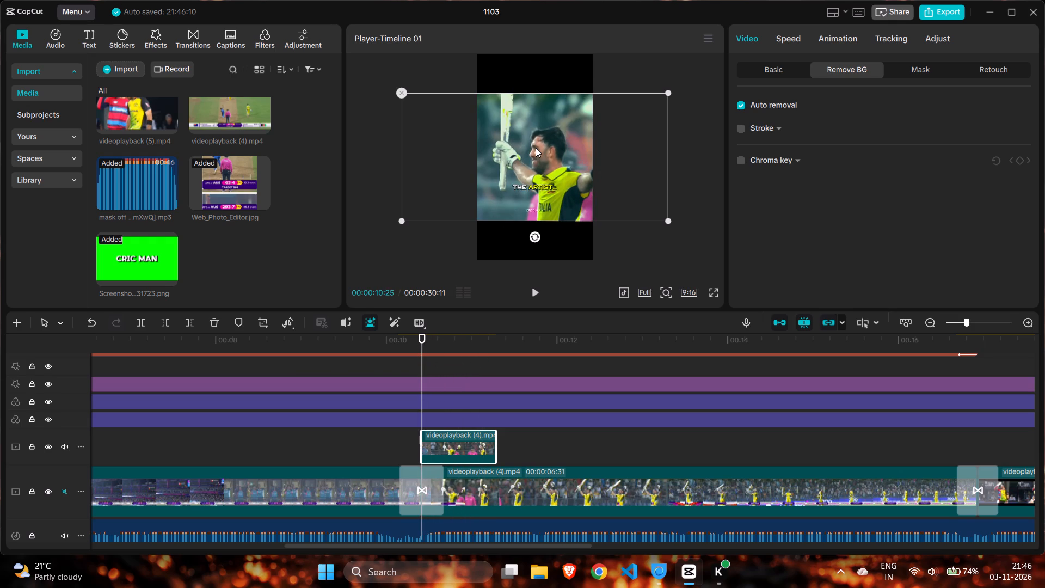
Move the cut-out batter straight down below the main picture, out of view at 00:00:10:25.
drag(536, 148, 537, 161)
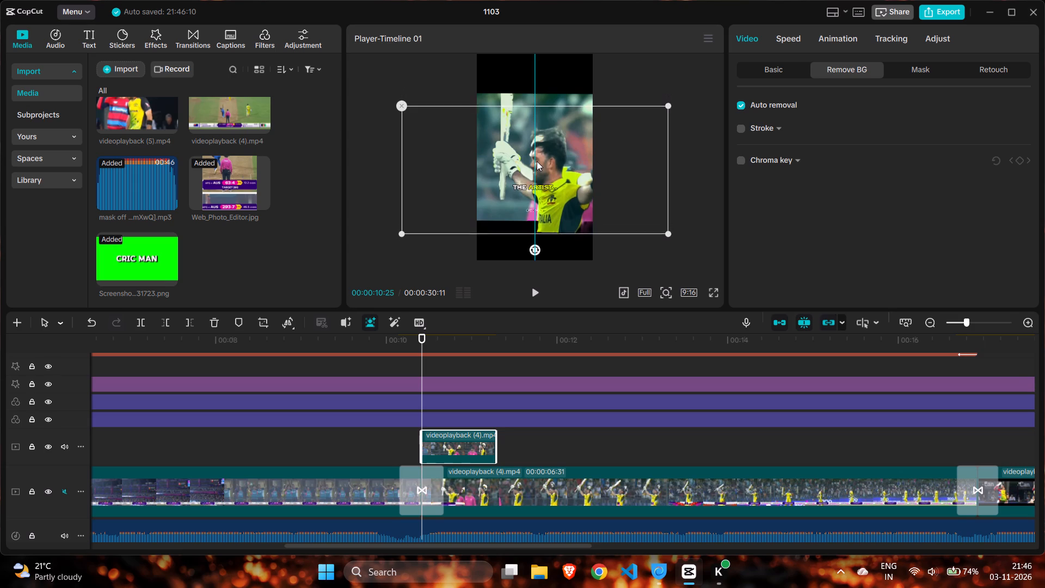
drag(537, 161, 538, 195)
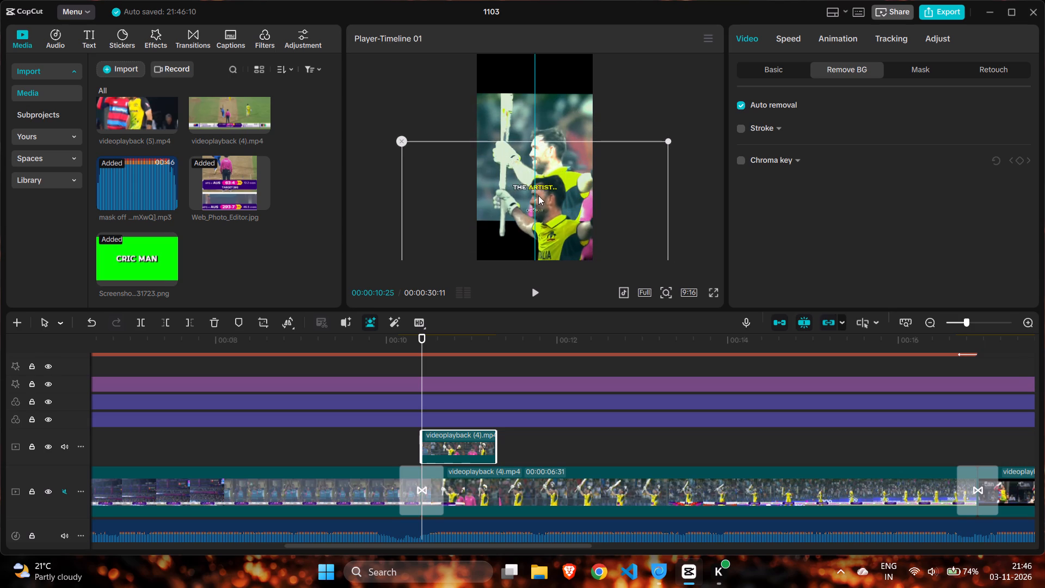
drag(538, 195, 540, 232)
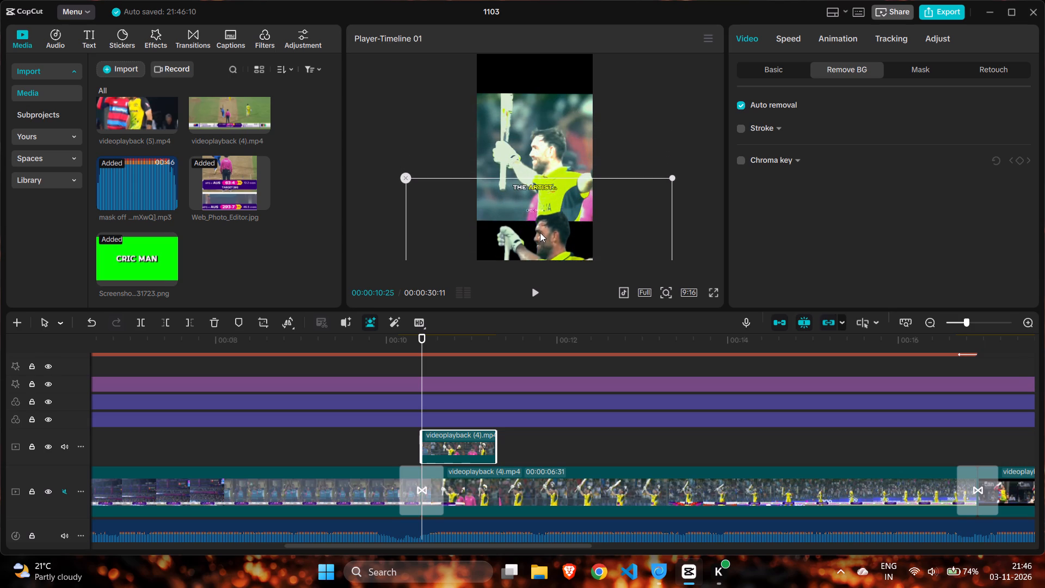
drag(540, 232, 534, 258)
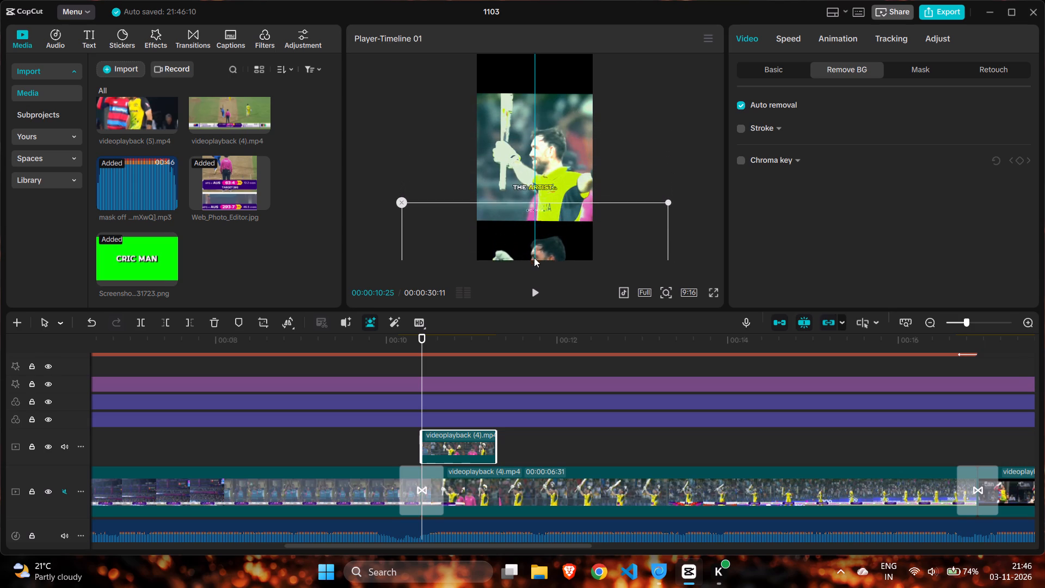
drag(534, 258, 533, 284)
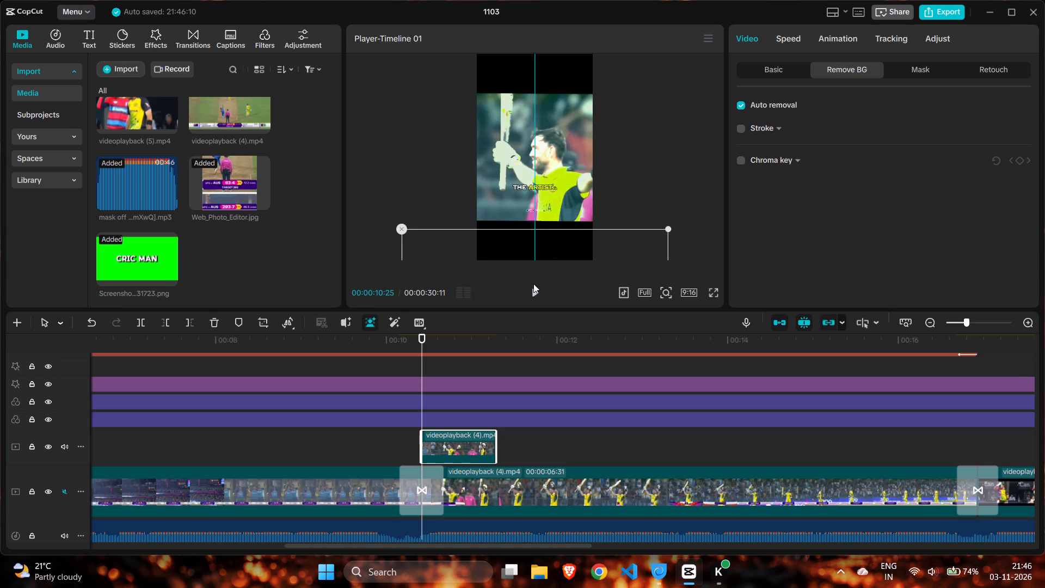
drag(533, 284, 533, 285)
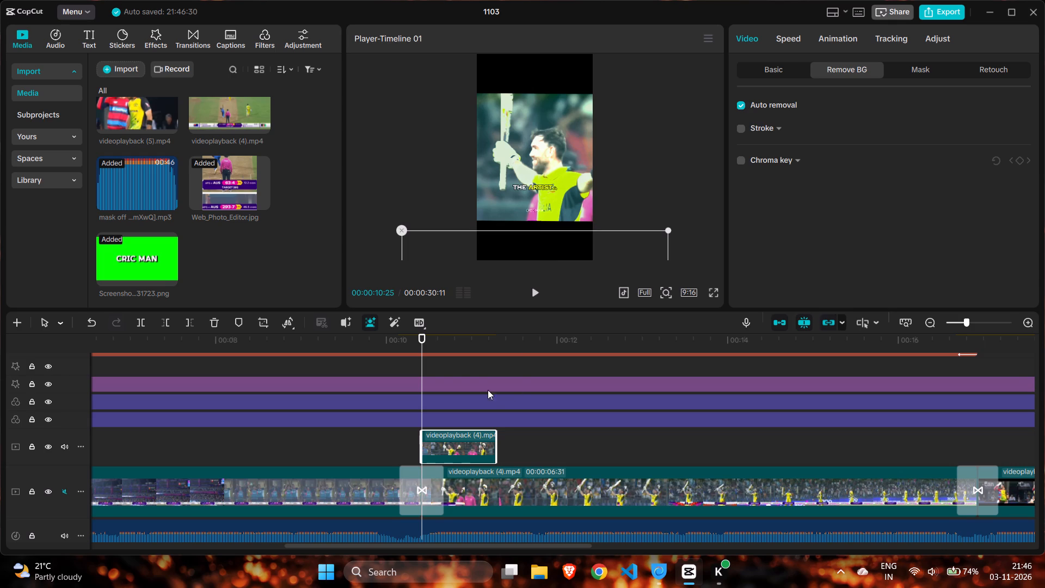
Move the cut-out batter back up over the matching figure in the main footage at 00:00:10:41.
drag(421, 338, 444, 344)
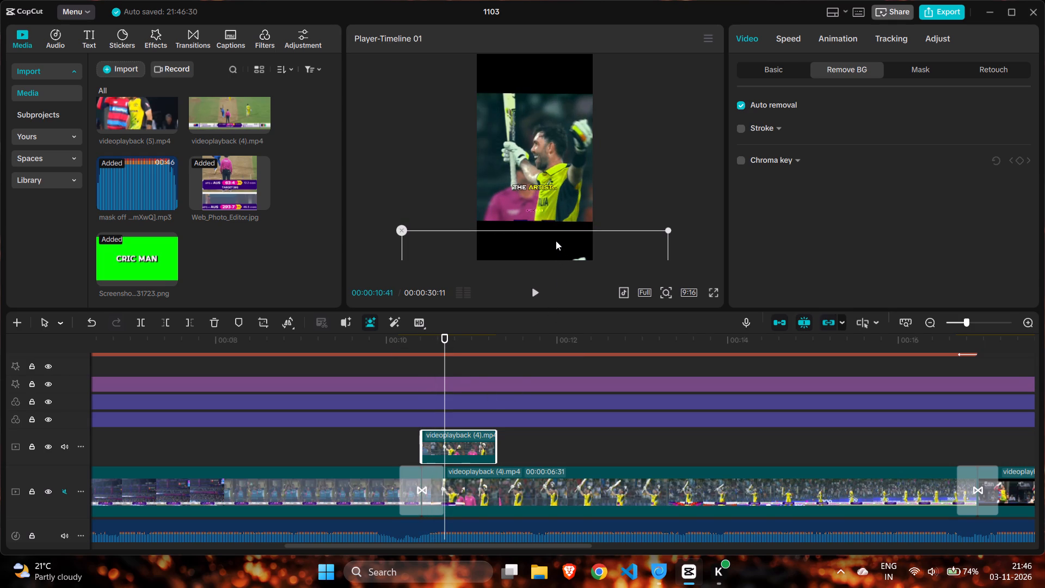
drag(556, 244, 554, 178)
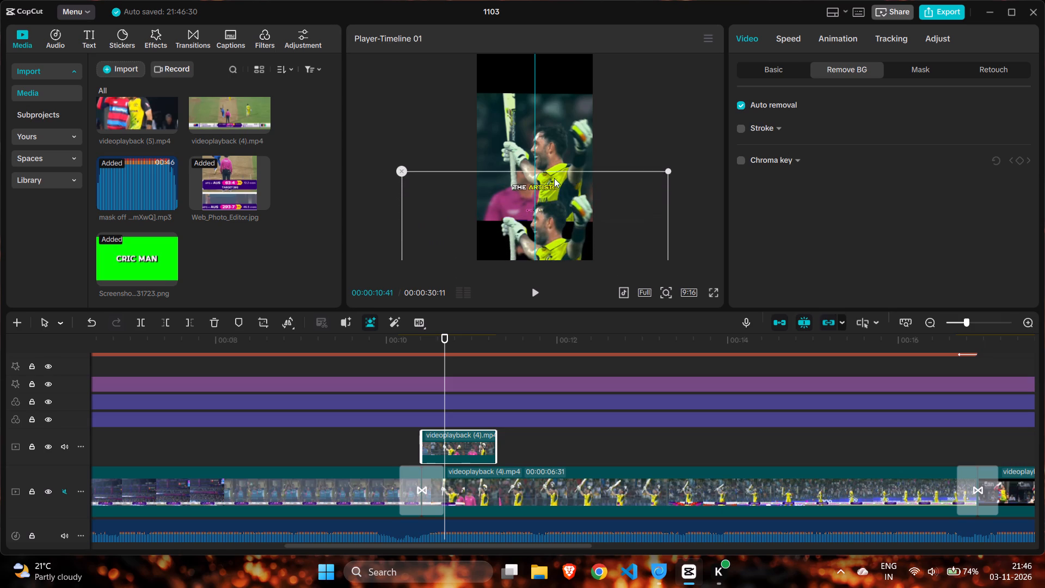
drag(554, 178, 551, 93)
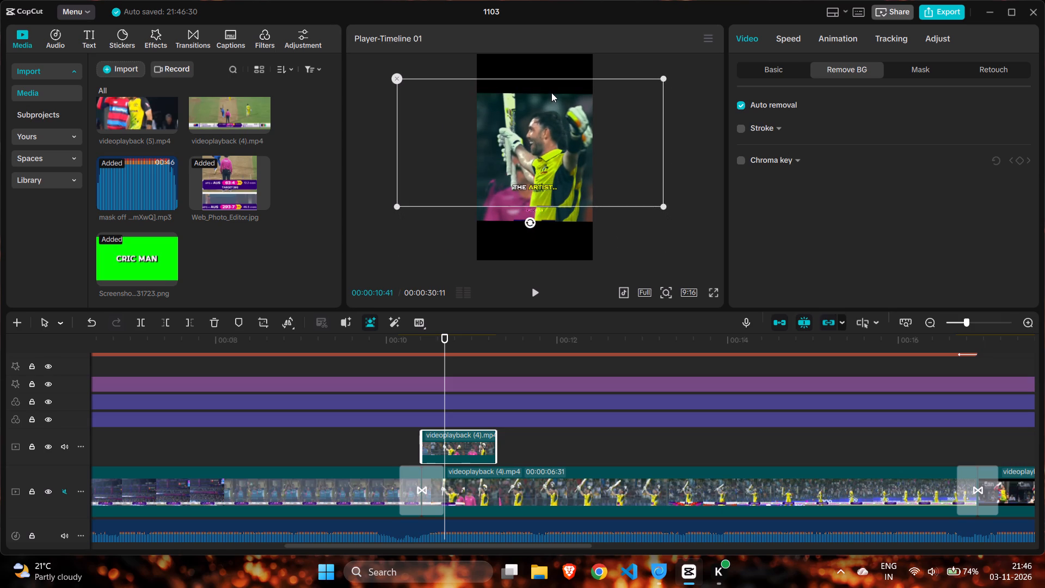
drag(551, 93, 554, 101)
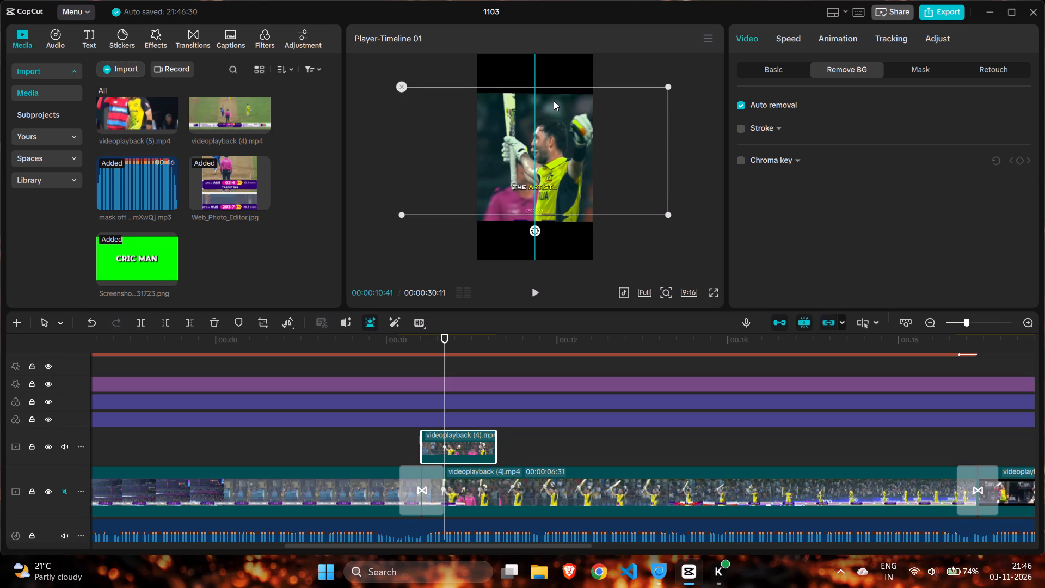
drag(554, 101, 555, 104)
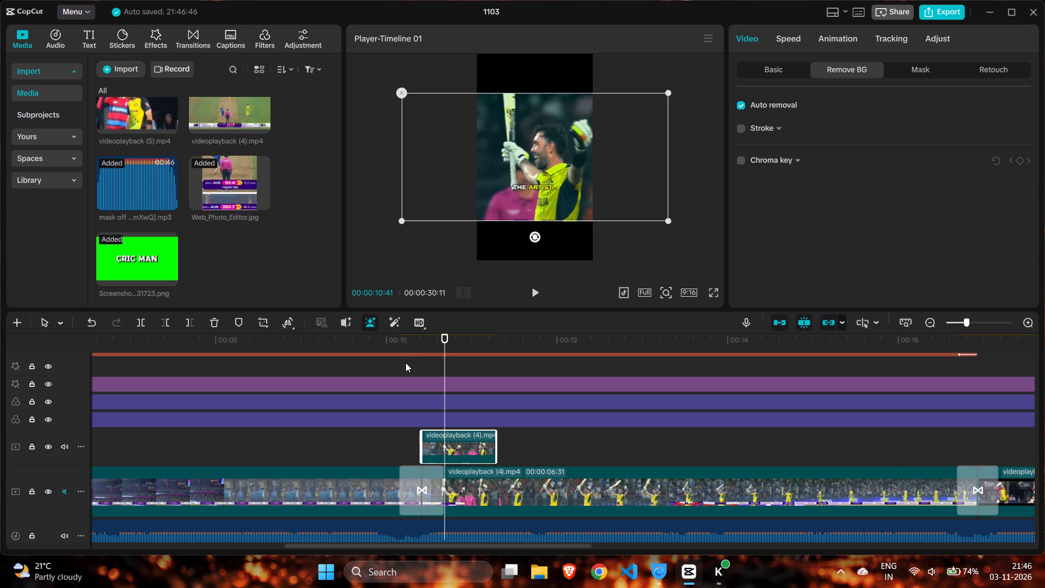
Add a Transform keyframe to the cut-out overlay at 00:00:10:25 and move the batter down out of the frame, to about Y -2596.
click(405, 342)
drag(405, 342, 427, 353)
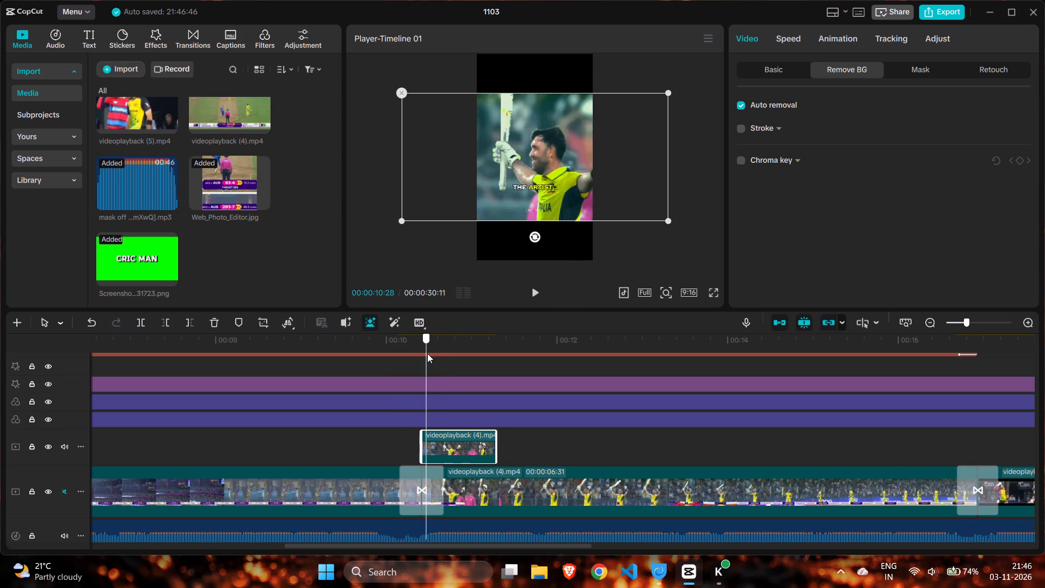
drag(427, 353, 455, 362)
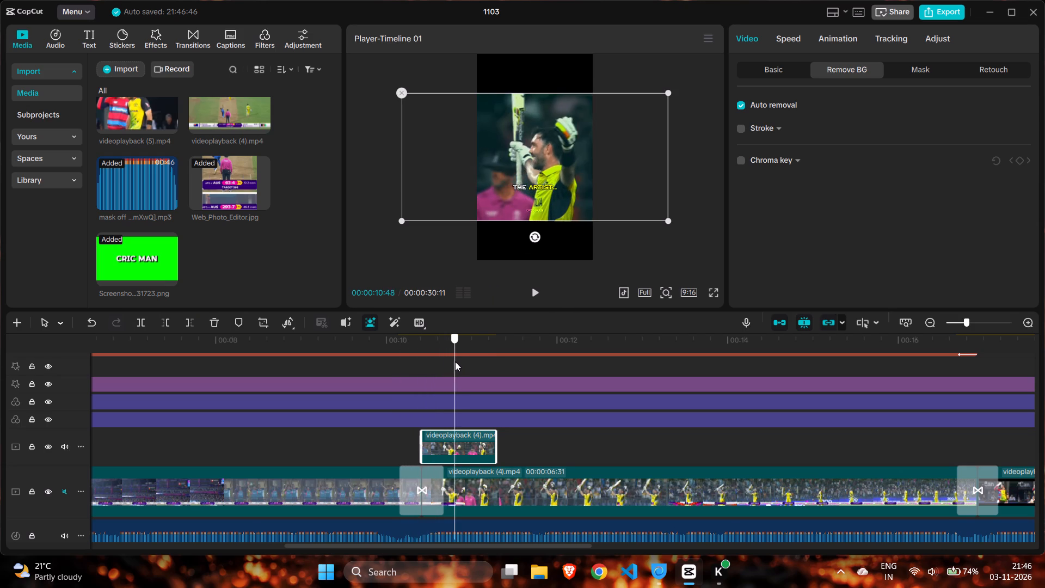
drag(455, 362, 424, 356)
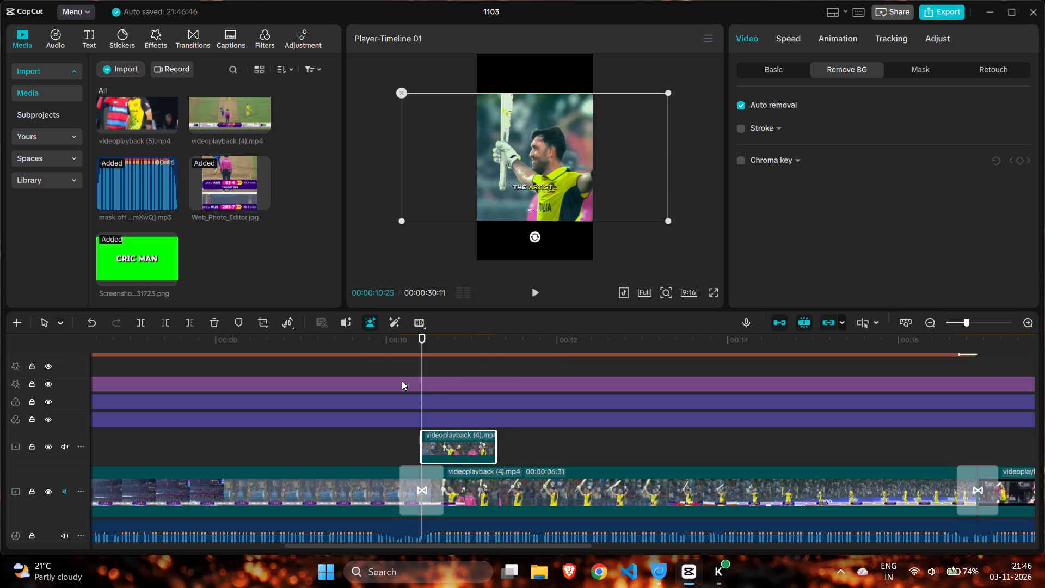
click(771, 68)
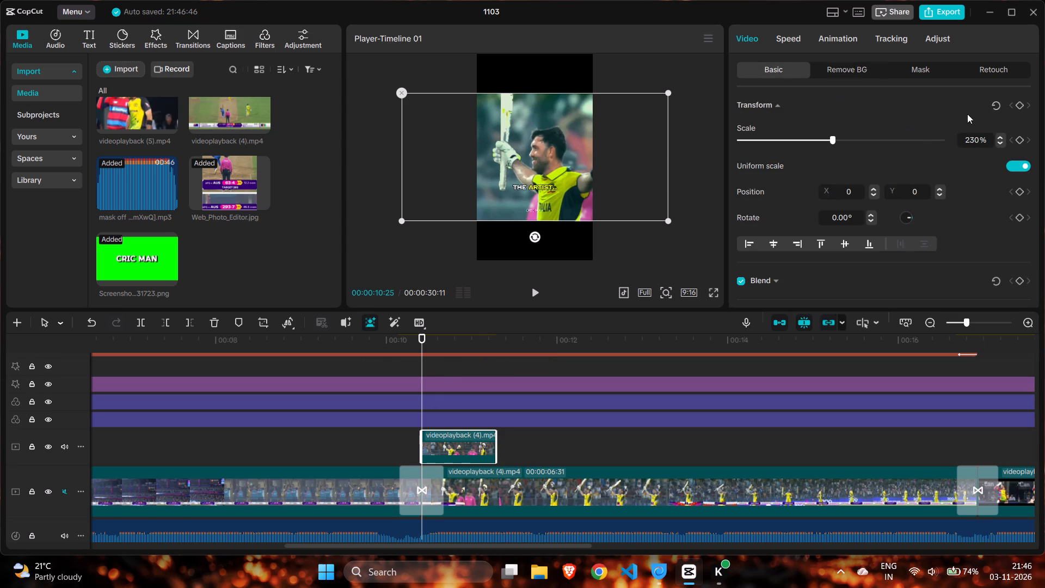
double_click(1021, 107)
drag(531, 138, 534, 146)
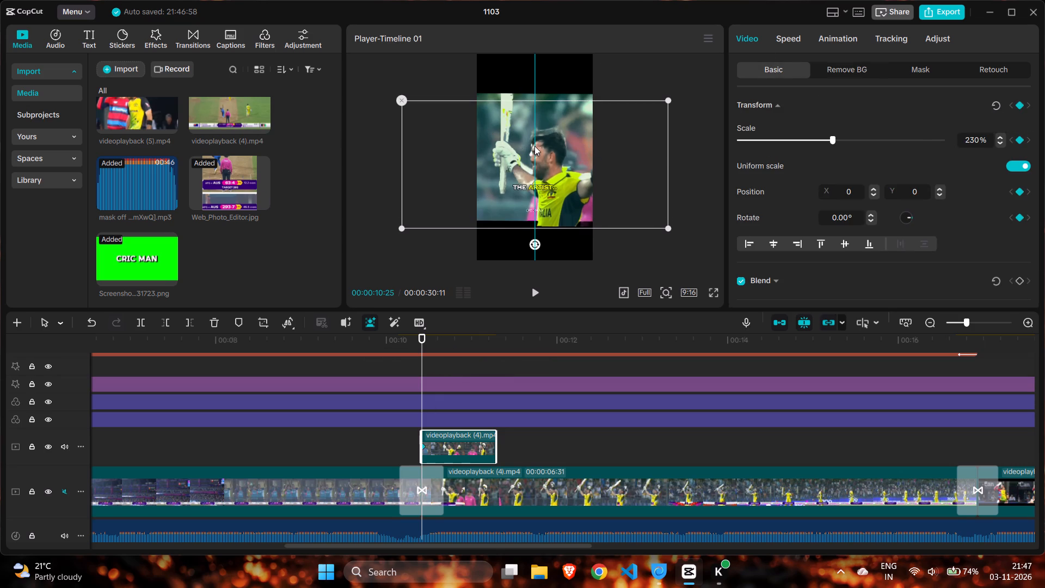
drag(534, 146, 530, 225)
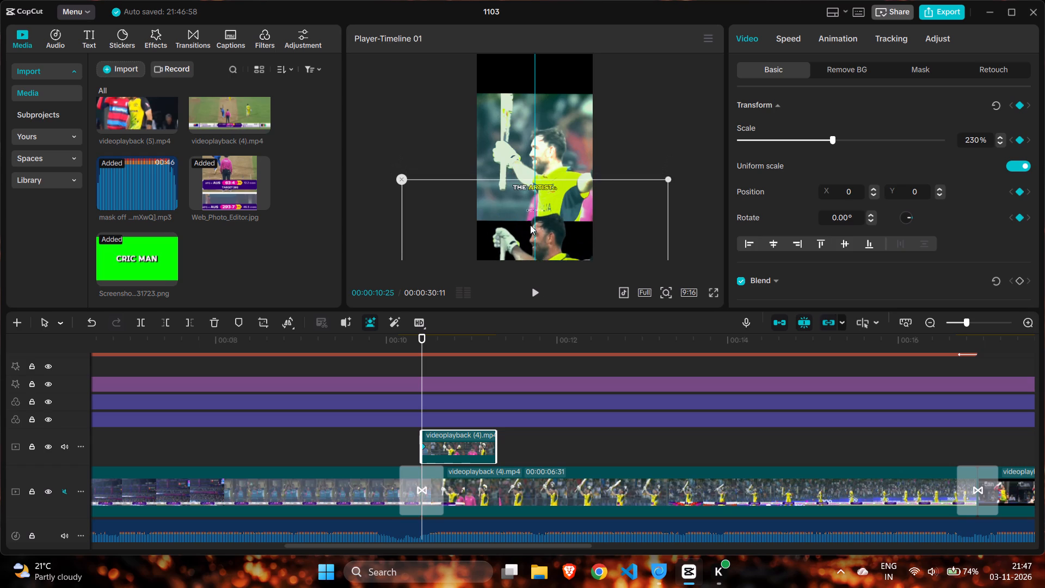
drag(530, 225, 529, 278)
Add a Transform keyframe at 00:00:10:41 and move the cut-out batter up to align exactly over the main picture.
double_click(439, 341)
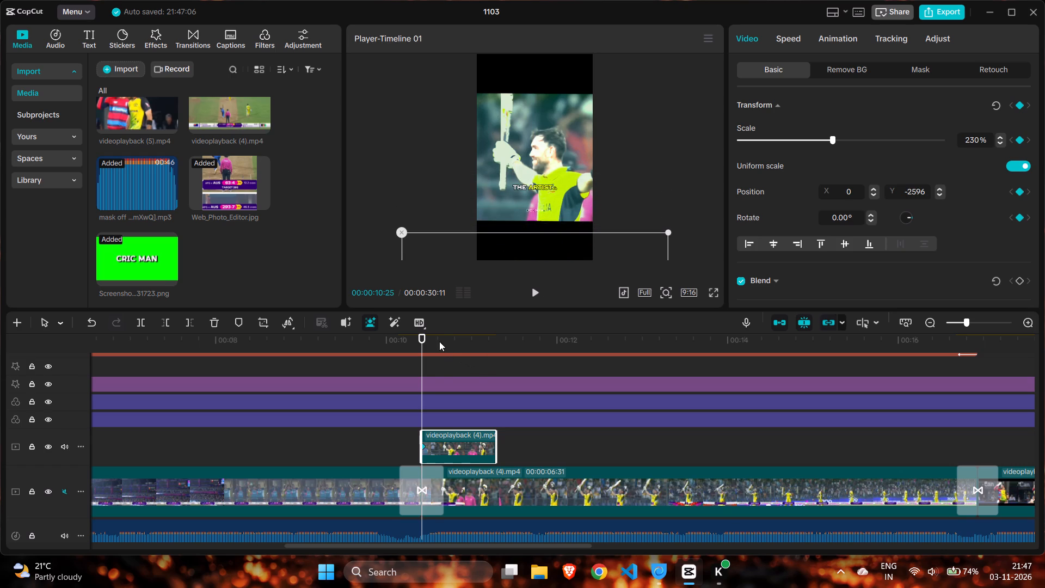
click(451, 440)
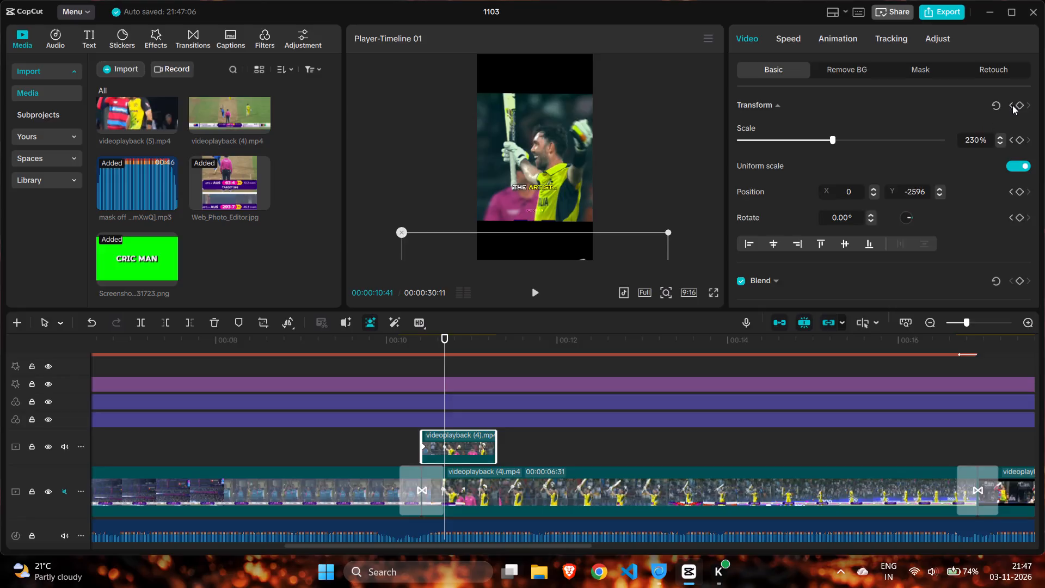
click(1018, 106)
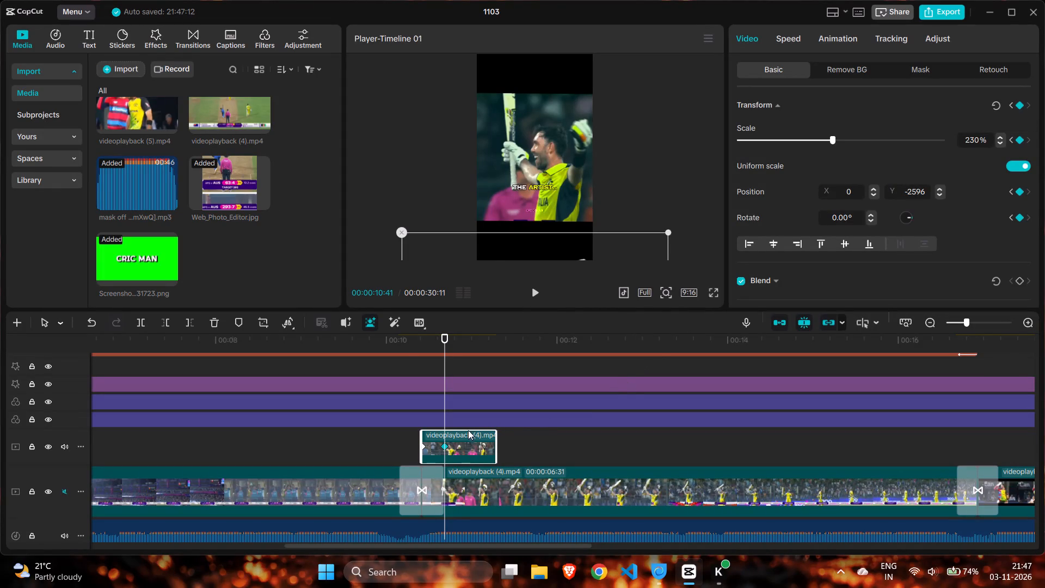
drag(524, 247, 526, 109)
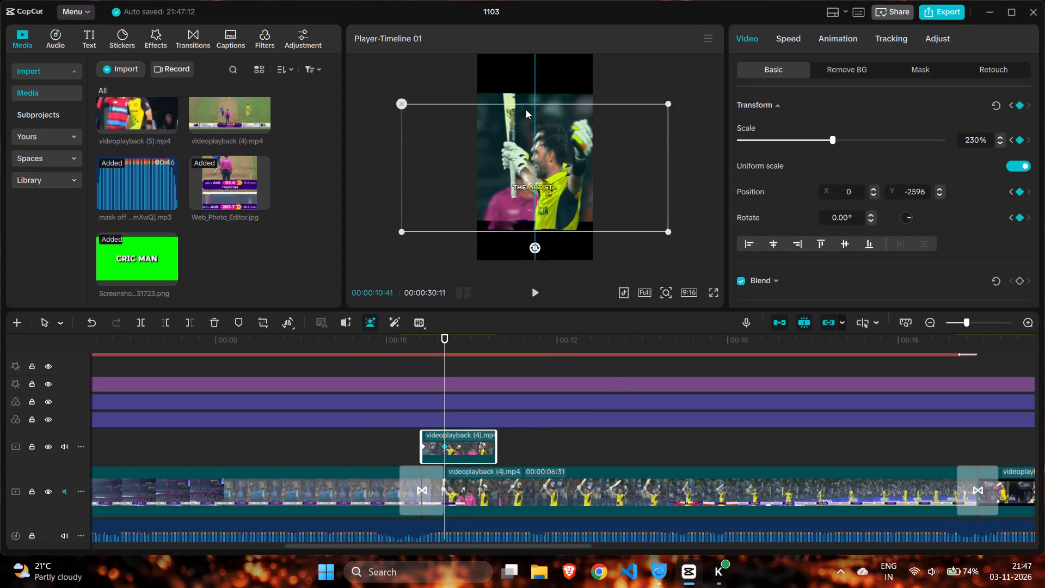
drag(526, 109, 526, 107)
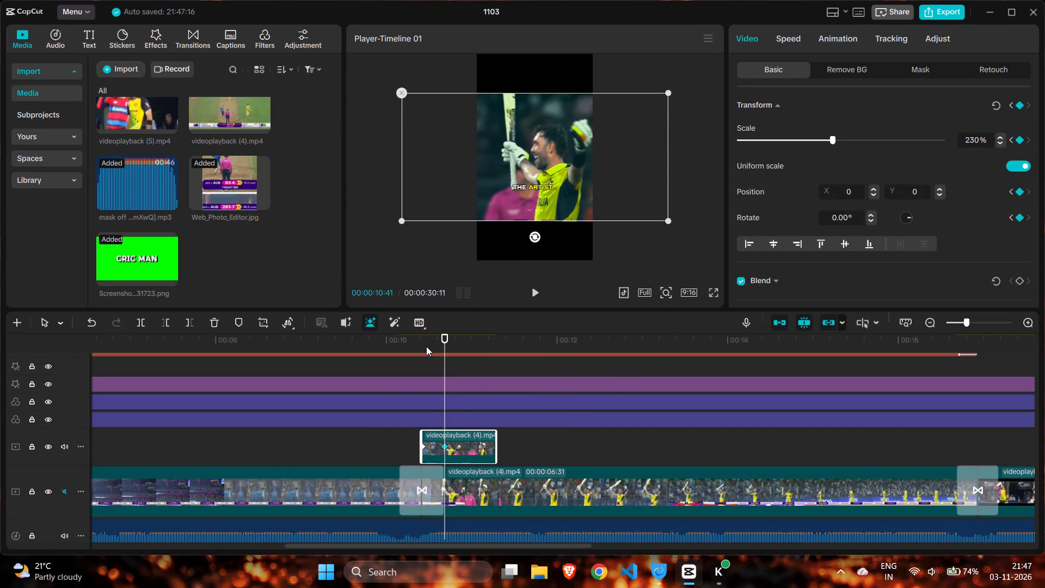
Open the cut-out overlay's keyframe curves and try the Cubic Out and Circular Ease presets between its Scale keyframes.
ctrl+scroll(439, 437, up, 9)
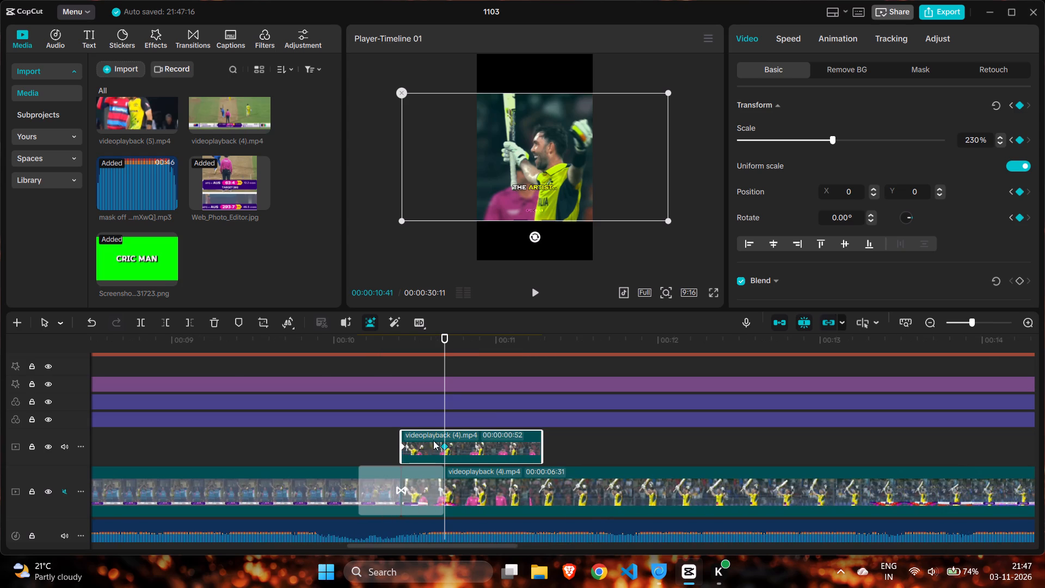
right_click(416, 431)
click(472, 509)
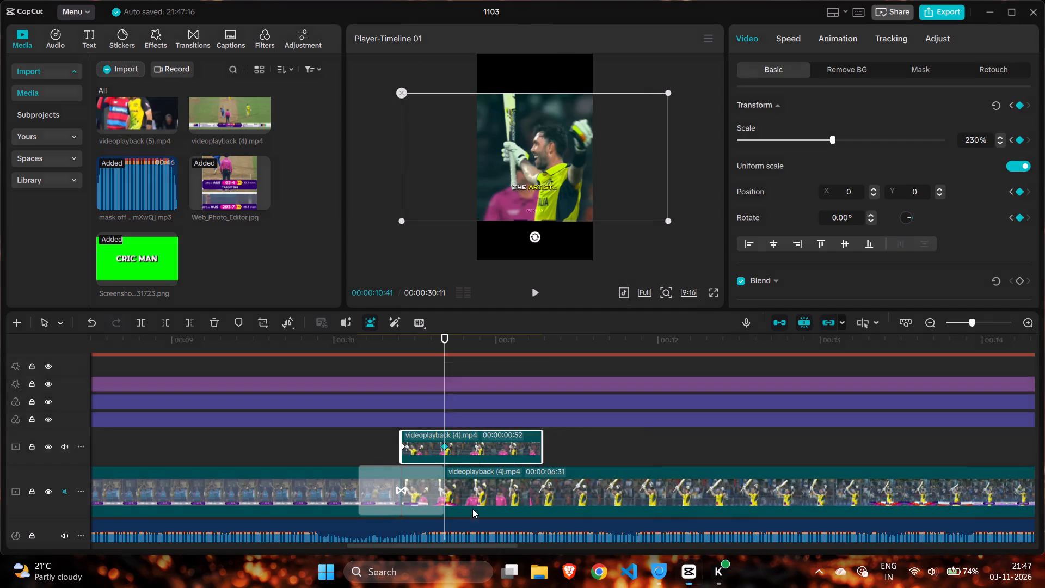
scroll(439, 403, up, 3)
click(462, 360)
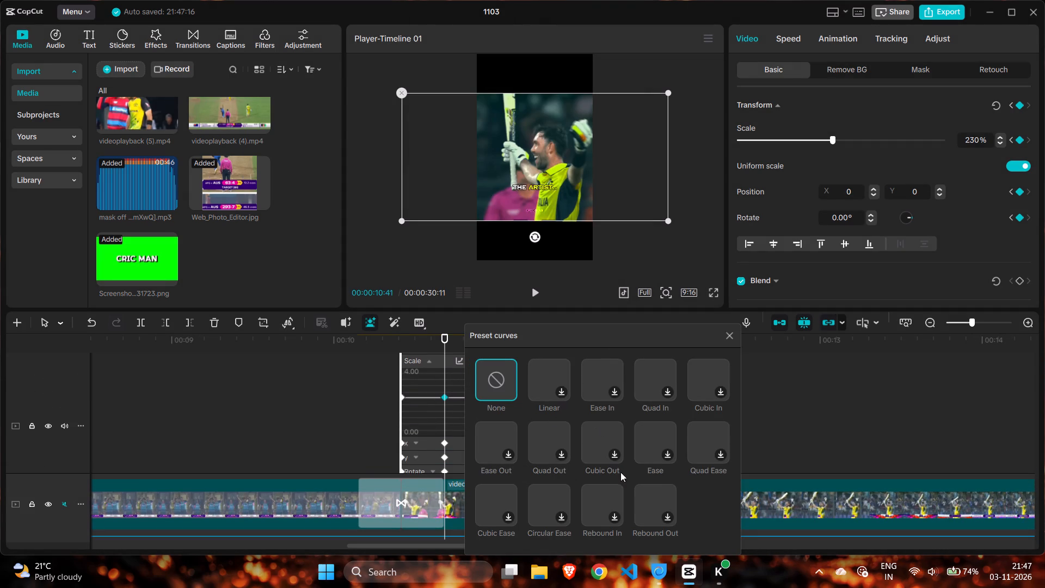
click(615, 451)
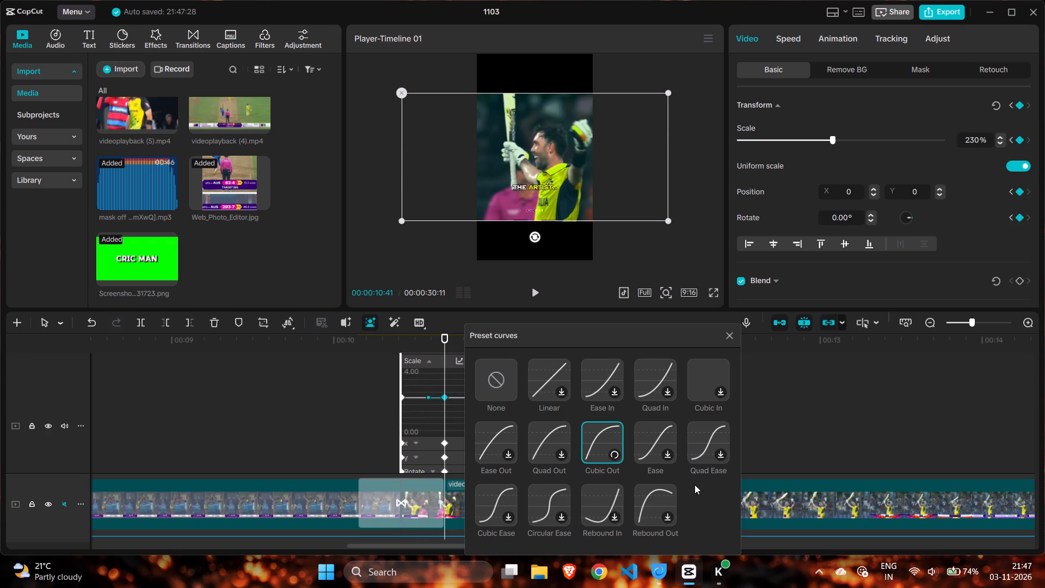
click(561, 517)
click(363, 394)
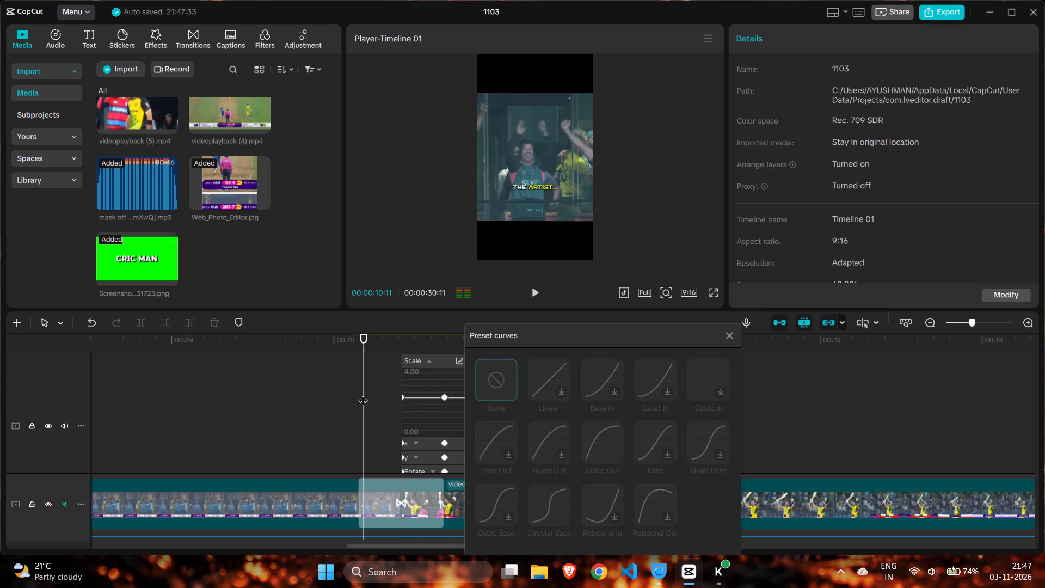
click(737, 338)
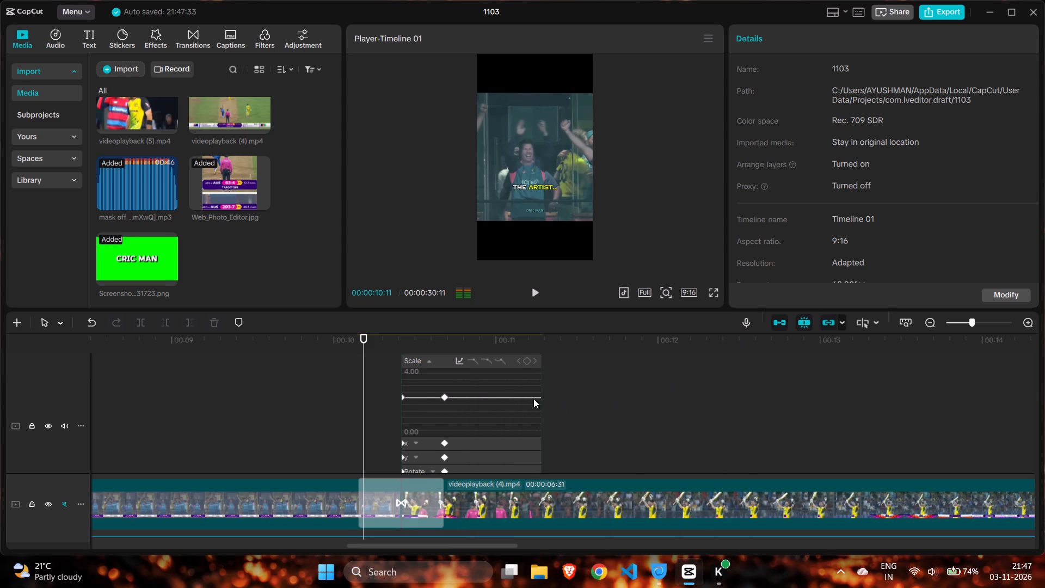
Play the edit from the beginning in full screen to review the transitions and the cut-out batter's slide-up.
scroll(414, 393, up, 3)
click(423, 395)
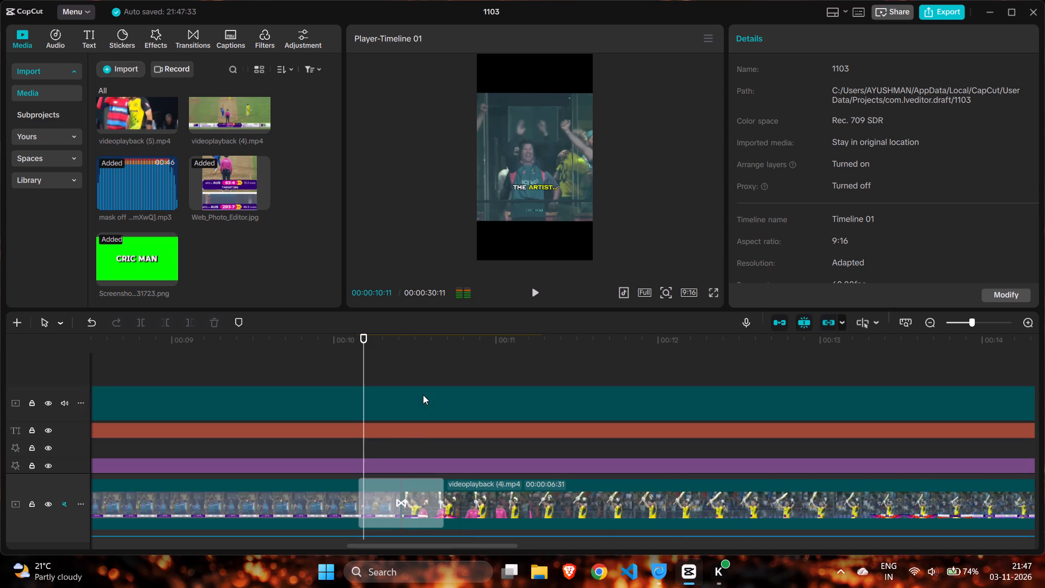
click(293, 358)
ctrl+scroll(137, 218, down, 3)
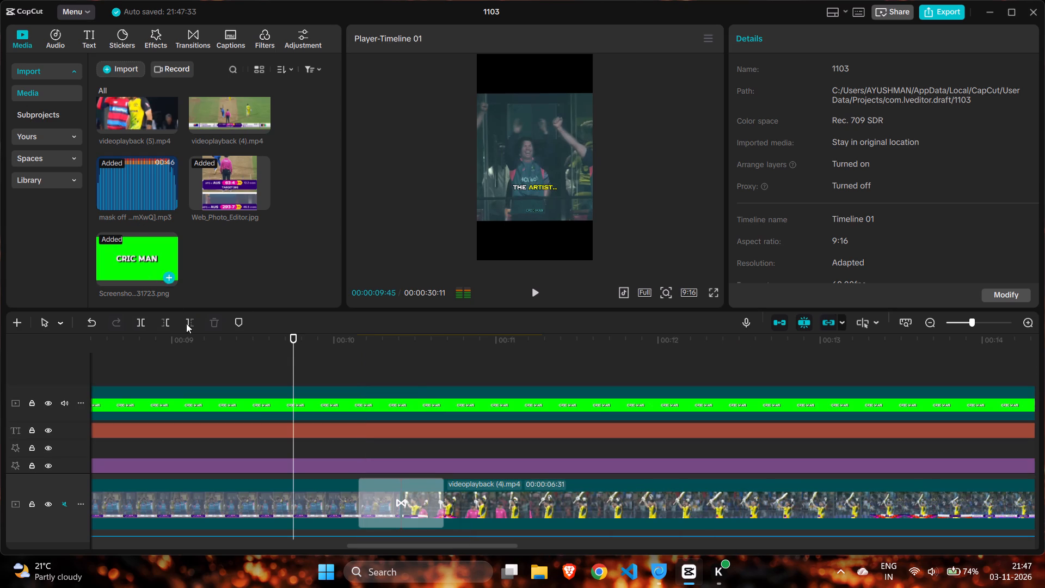
ctrl+scroll(140, 328, down, 5)
click(144, 337)
drag(143, 346, 23, 354)
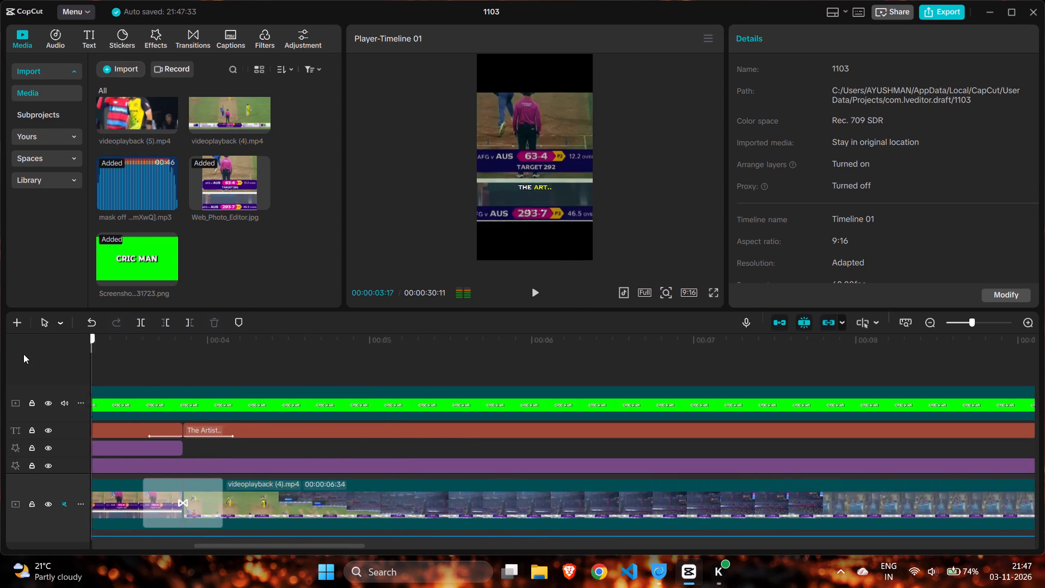
drag(23, 354, 24, 354)
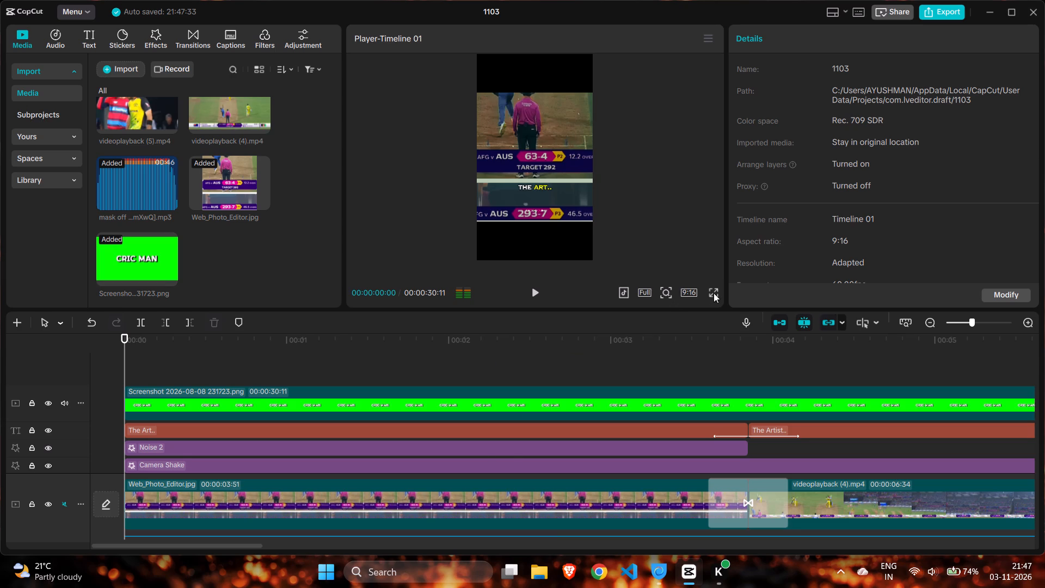
click(714, 292)
click(336, 526)
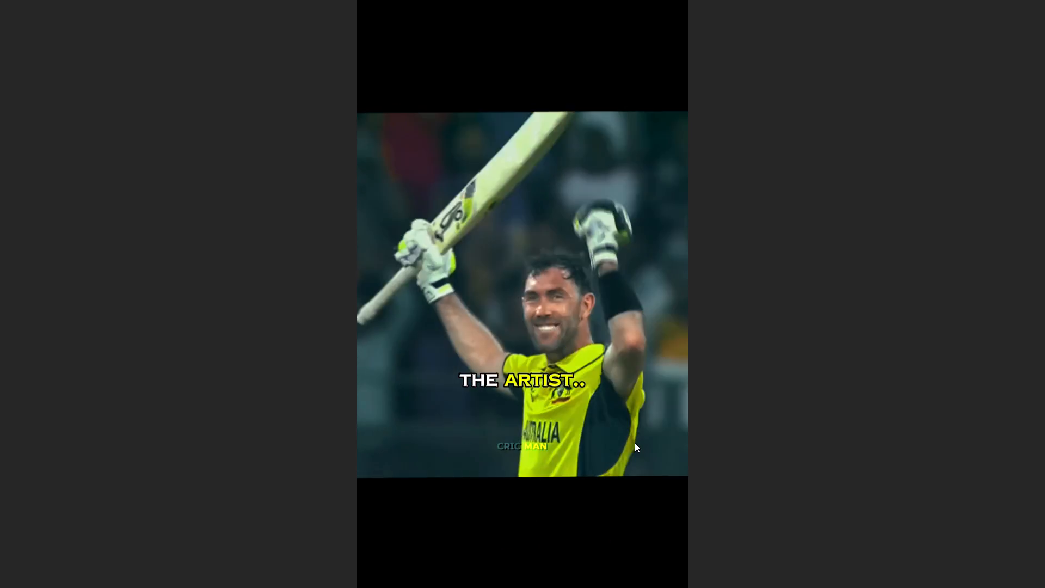
click(640, 460)
click(700, 529)
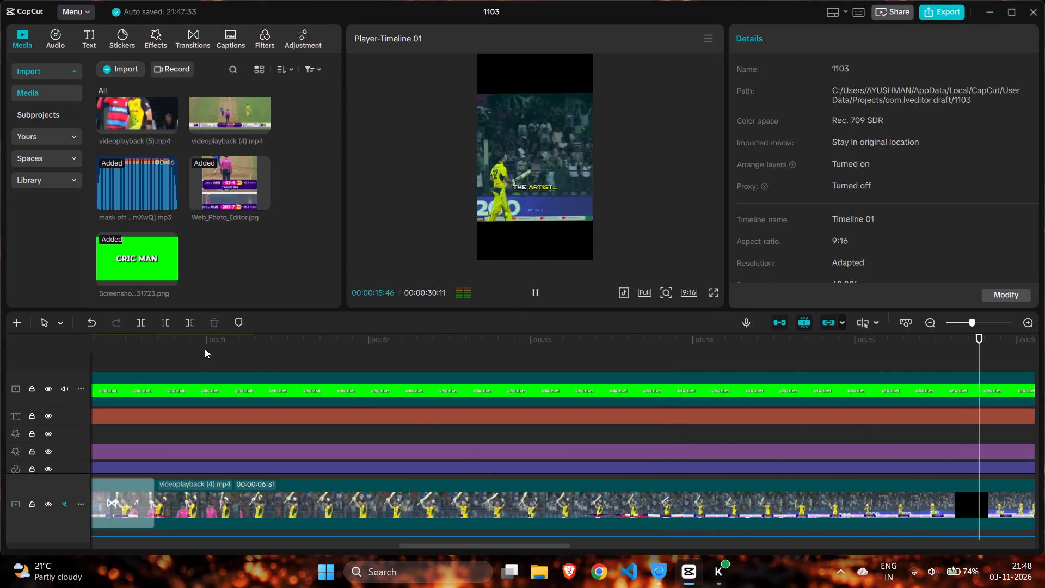
Scrub through the transitions around 00:00:17:00 and 00:00:10:05 to 00:00:10:41 to examine the batter's slide-up frame by frame.
ctrl+scroll(205, 348, down, 12)
scroll(201, 371, right, 2)
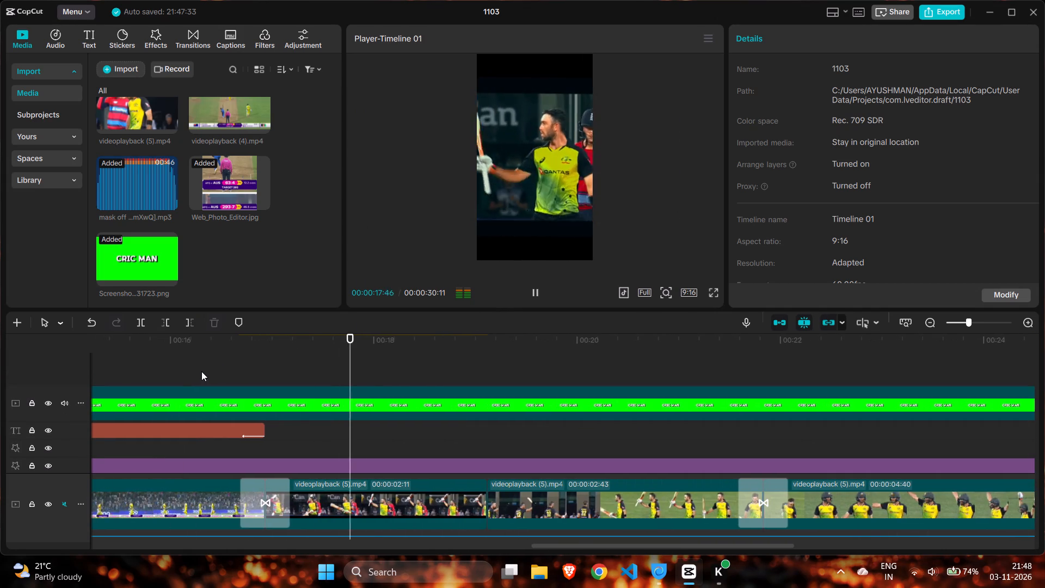
click(188, 353)
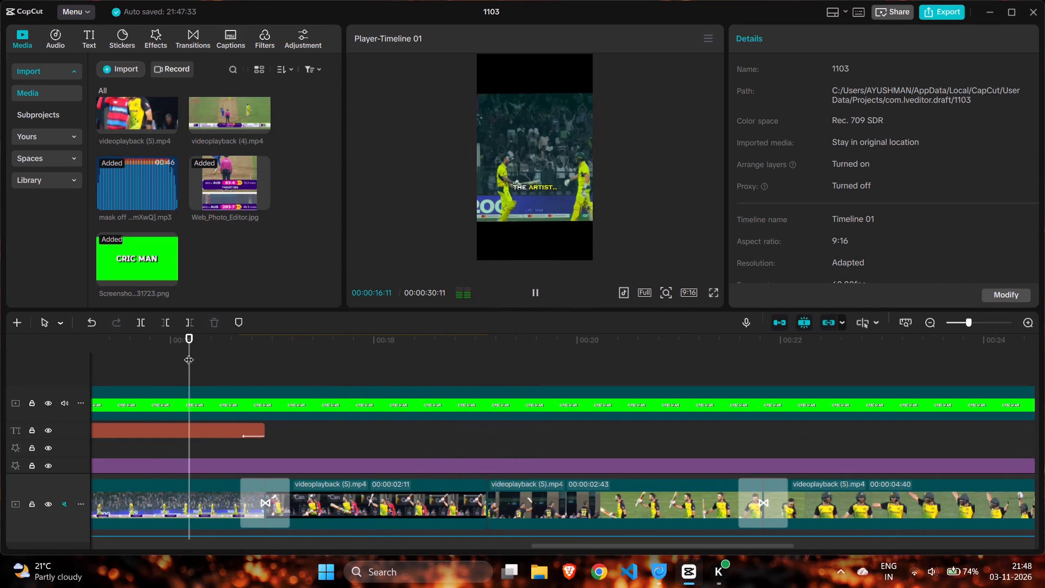
drag(189, 354, 273, 387)
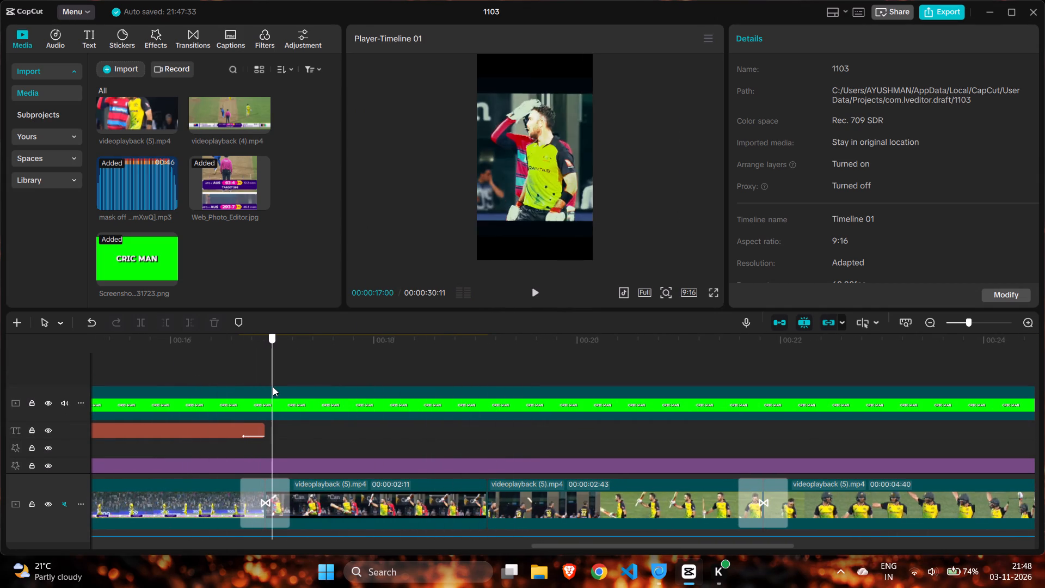
drag(273, 387, 257, 385)
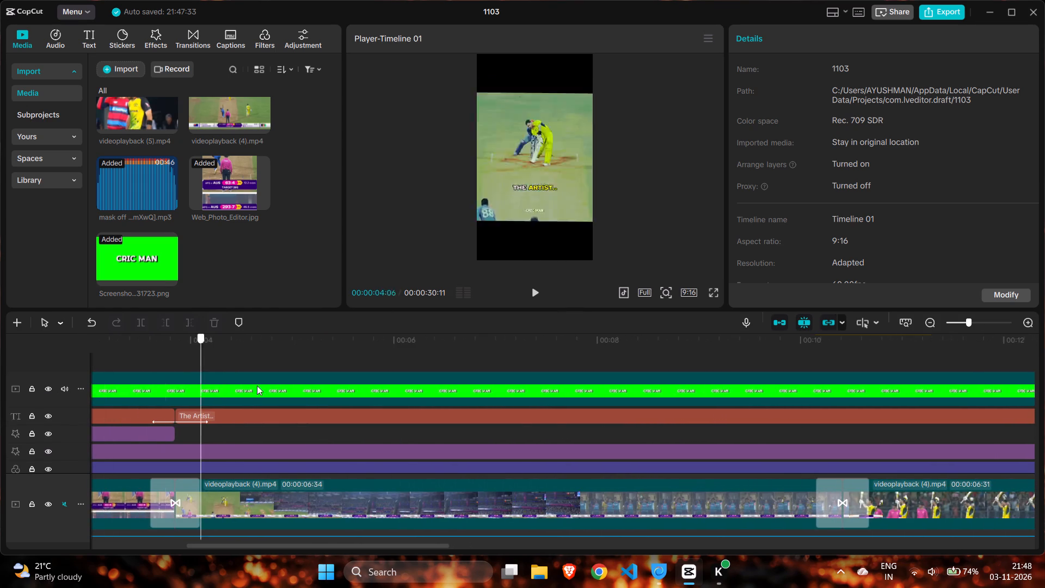
drag(257, 385, 810, 387)
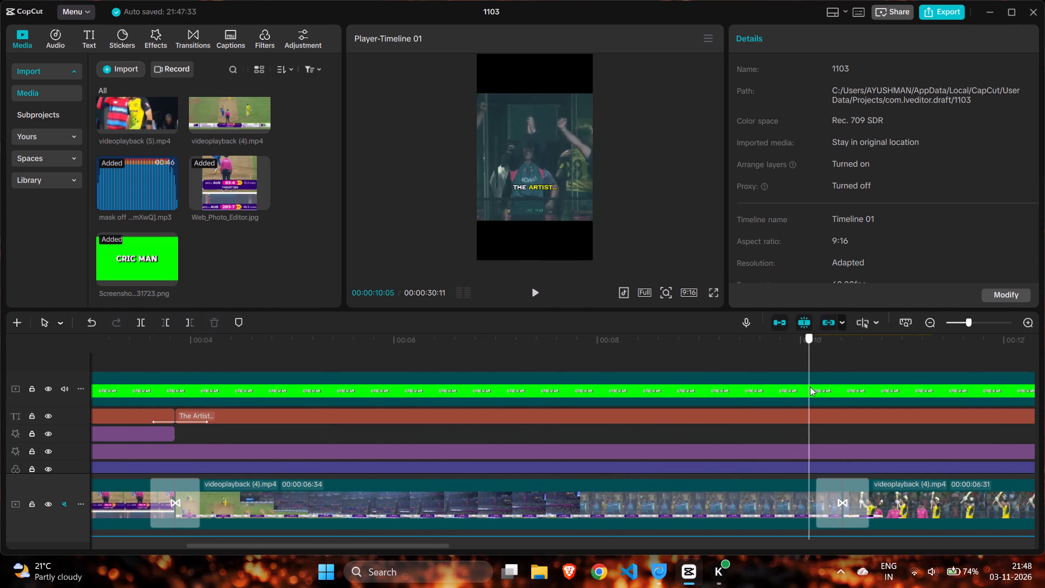
drag(810, 387, 849, 395)
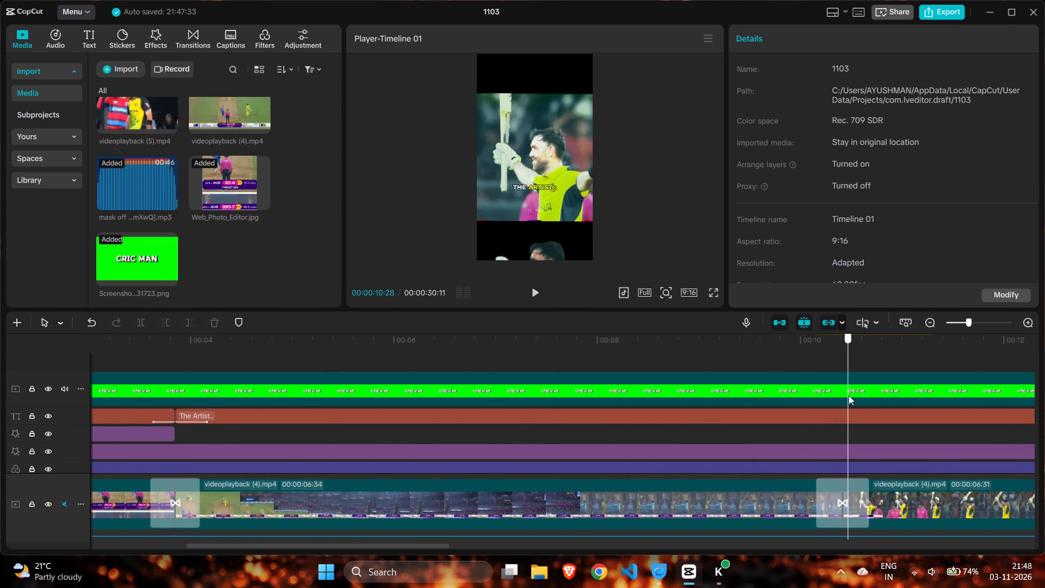
drag(849, 395, 866, 398)
Open the clip options of the cut-out batter overlay at 00:00:10:41.
scroll(841, 449, left, 1)
scroll(755, 455, down, 2)
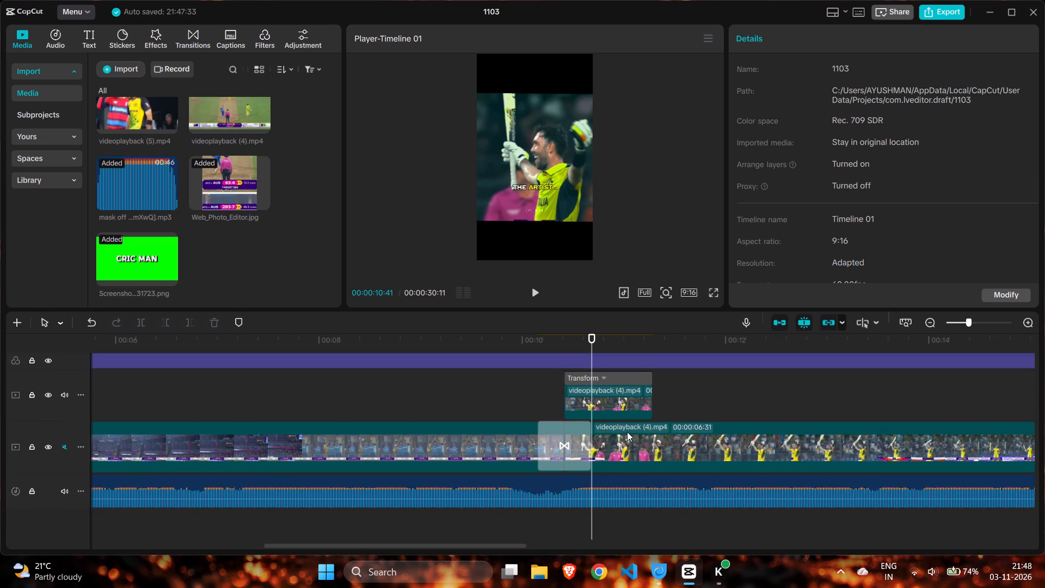
scroll(627, 432, down, 3)
right_click(595, 397)
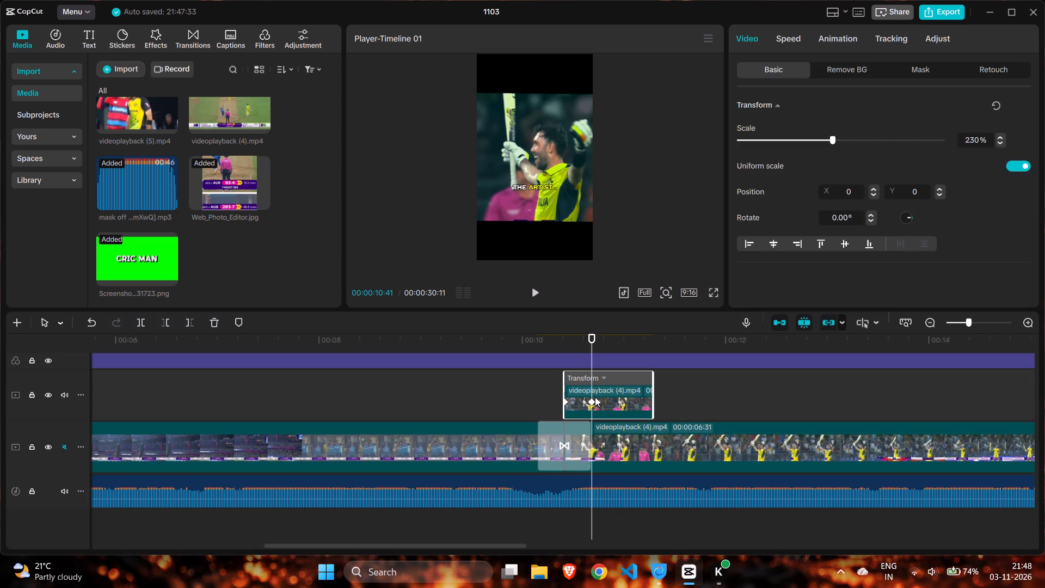
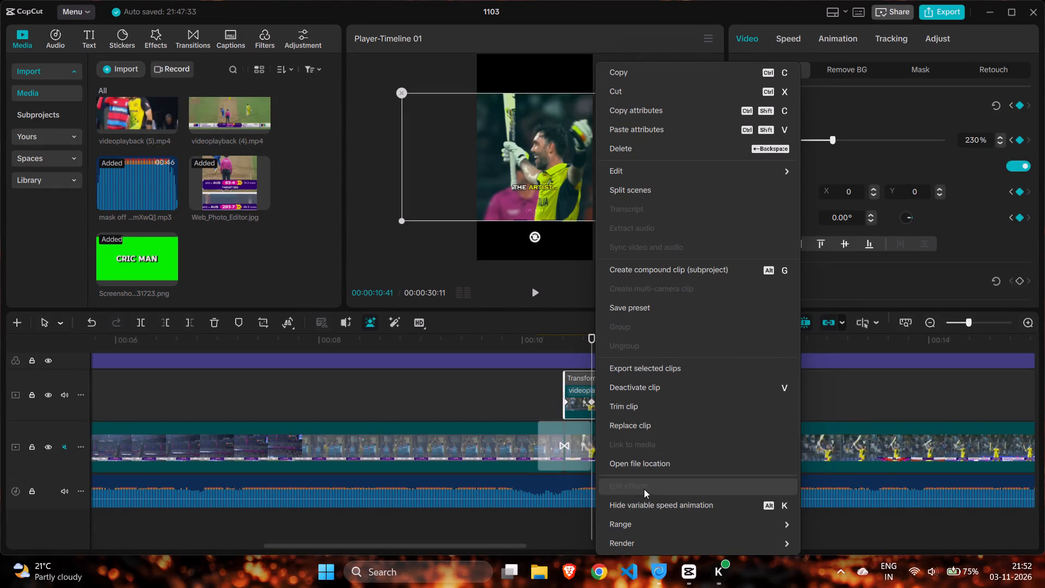
Apply the Cubic Ease preset curve between the two Scale keyframes of the cut-out batter overlay.
click(510, 397)
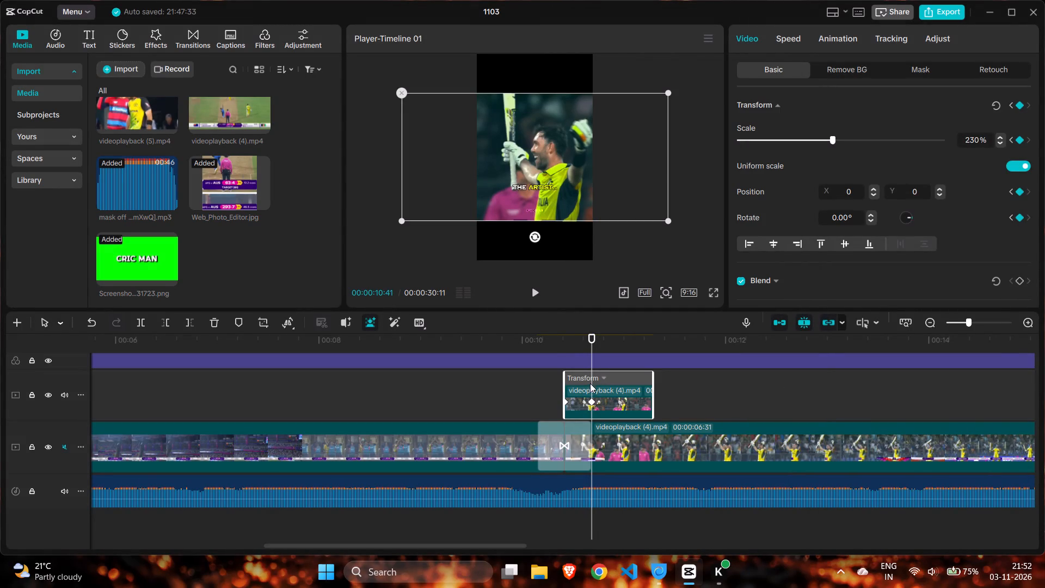
click(600, 372)
scroll(600, 375, up, 3)
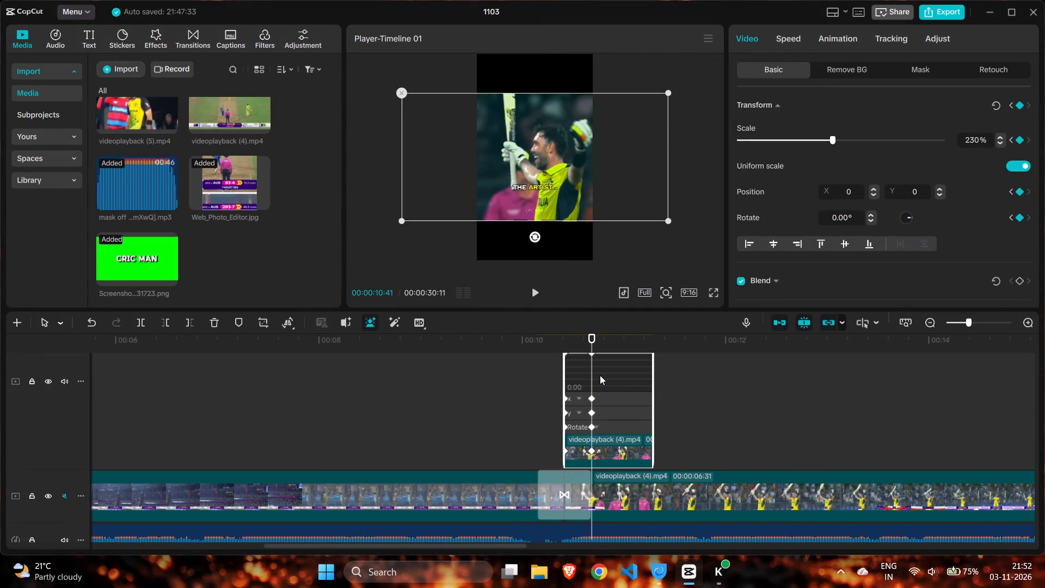
scroll(600, 375, up, 4)
click(608, 379)
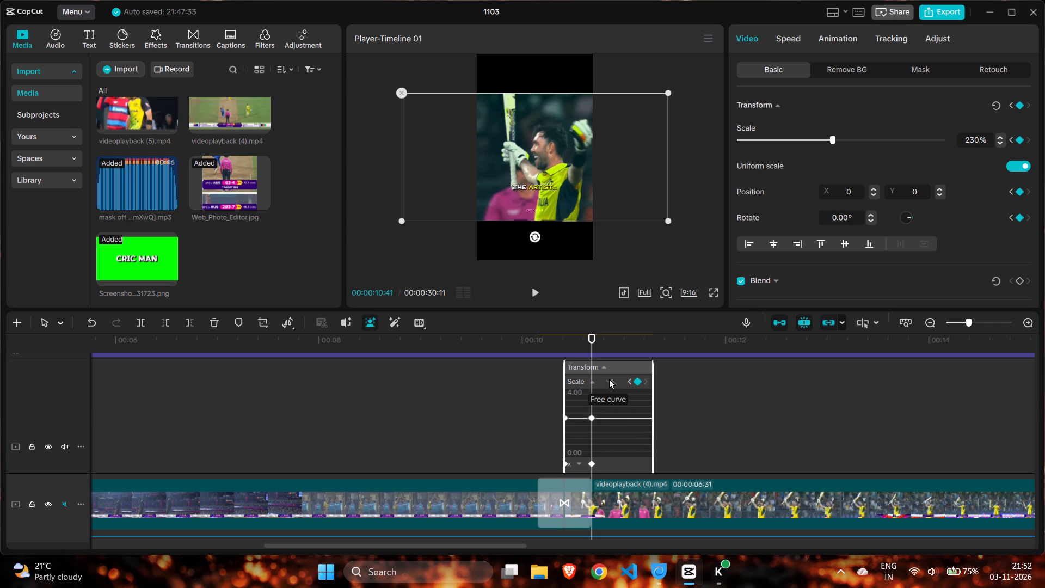
scroll(609, 395, up, 2)
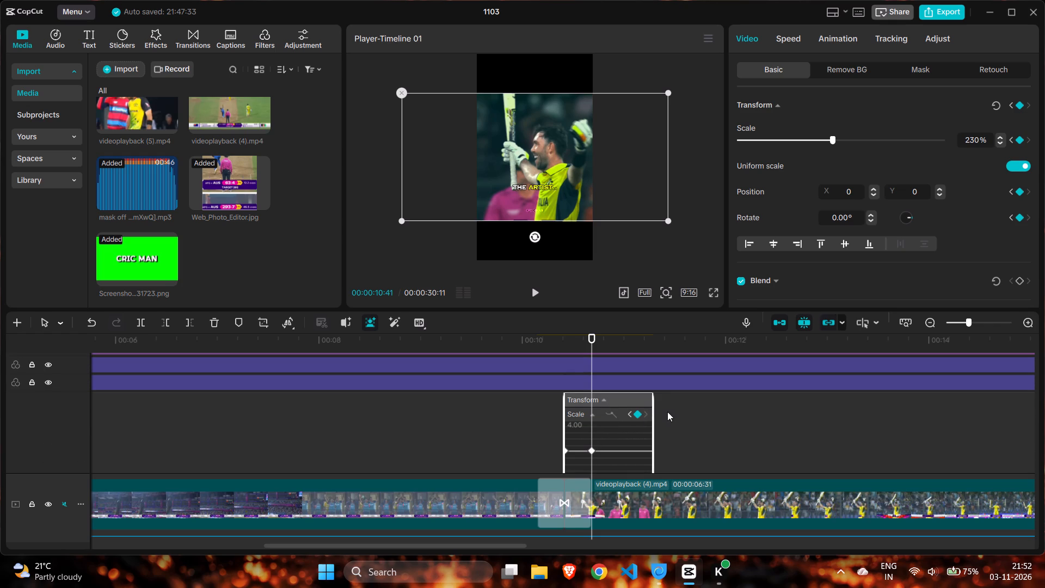
scroll(667, 412, right, 1)
ctrl+scroll(667, 412, up, 1)
ctrl+scroll(667, 412, right, 1)
ctrl+scroll(667, 412, up, 1)
ctrl+scroll(667, 412, right, 1)
ctrl+scroll(667, 412, up, 1)
ctrl+scroll(667, 412, right, 1)
ctrl+scroll(667, 412, up, 1)
ctrl+scroll(667, 412, right, 1)
ctrl+scroll(667, 412, up, 1)
ctrl+scroll(667, 412, right, 1)
ctrl+scroll(667, 412, up, 1)
ctrl+scroll(667, 412, right, 1)
ctrl+scroll(667, 412, up, 1)
ctrl+scroll(667, 412, right, 1)
ctrl+scroll(667, 412, up, 1)
ctrl+scroll(667, 412, right, 1)
ctrl+scroll(667, 412, up, 1)
ctrl+scroll(667, 412, right, 1)
ctrl+scroll(667, 412, up, 1)
ctrl+scroll(667, 412, right, 1)
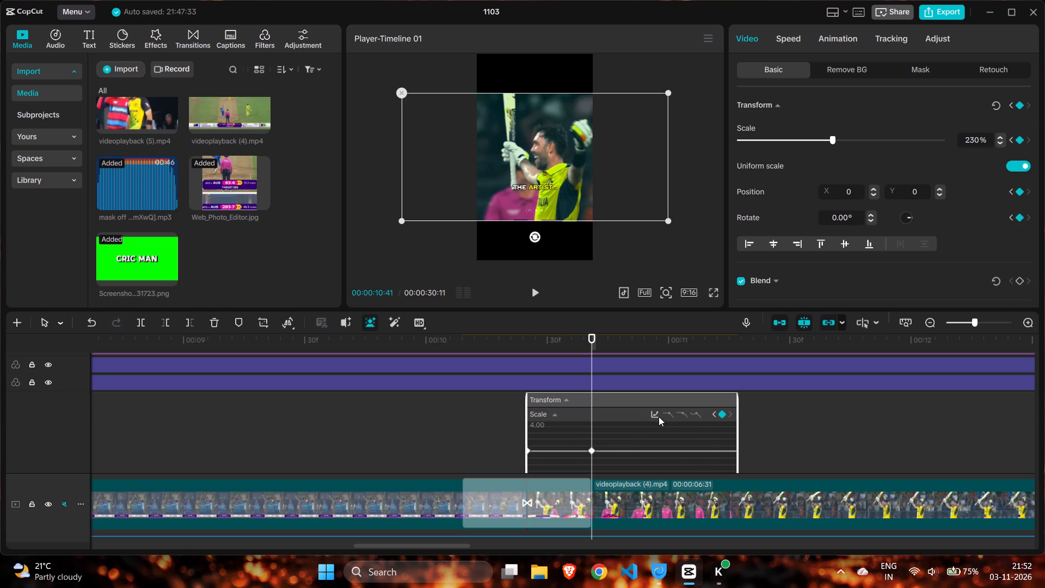
click(658, 413)
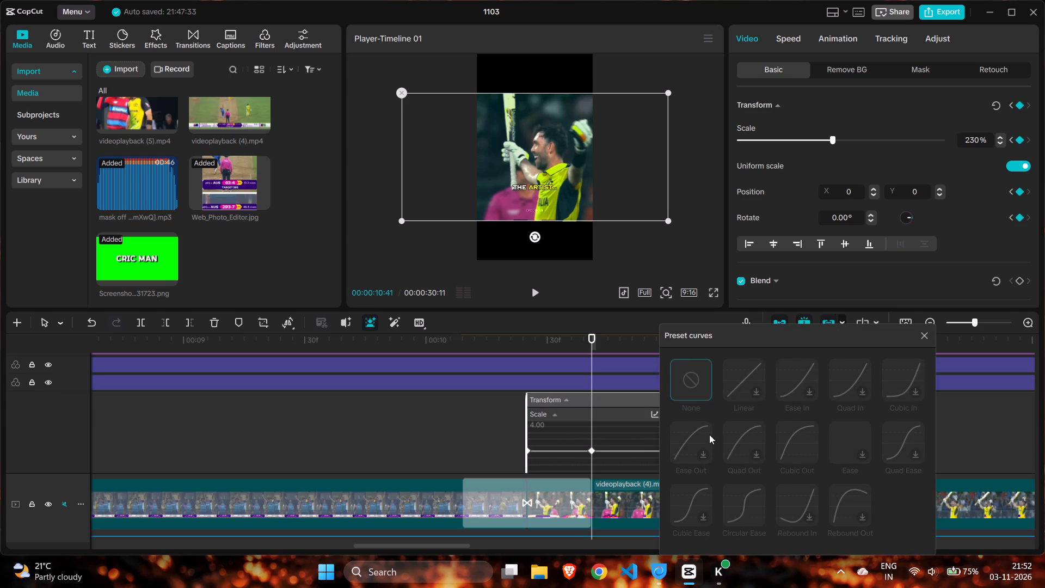
click(693, 430)
click(724, 383)
right_click(569, 414)
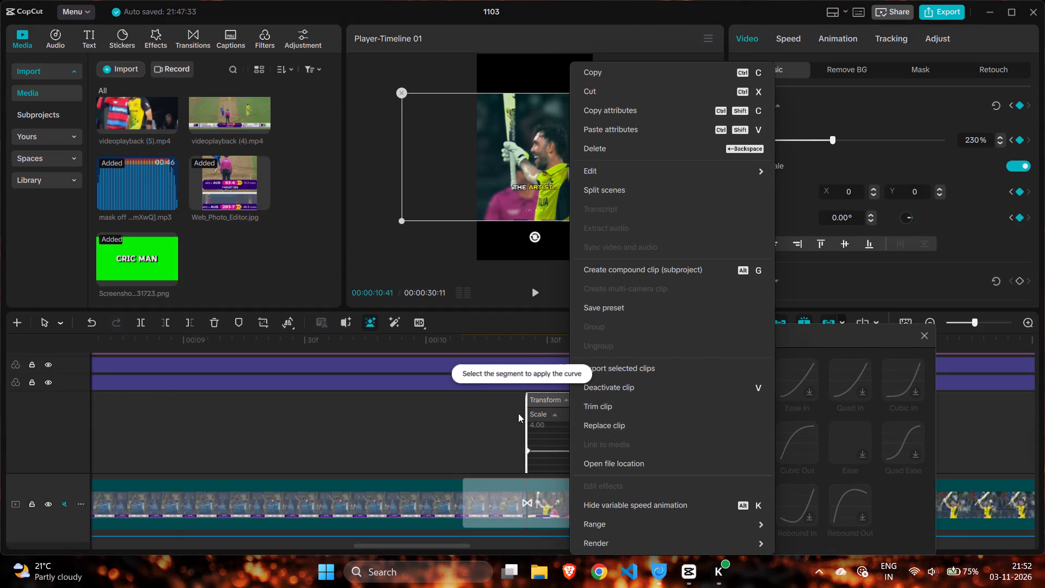
click(494, 409)
click(569, 454)
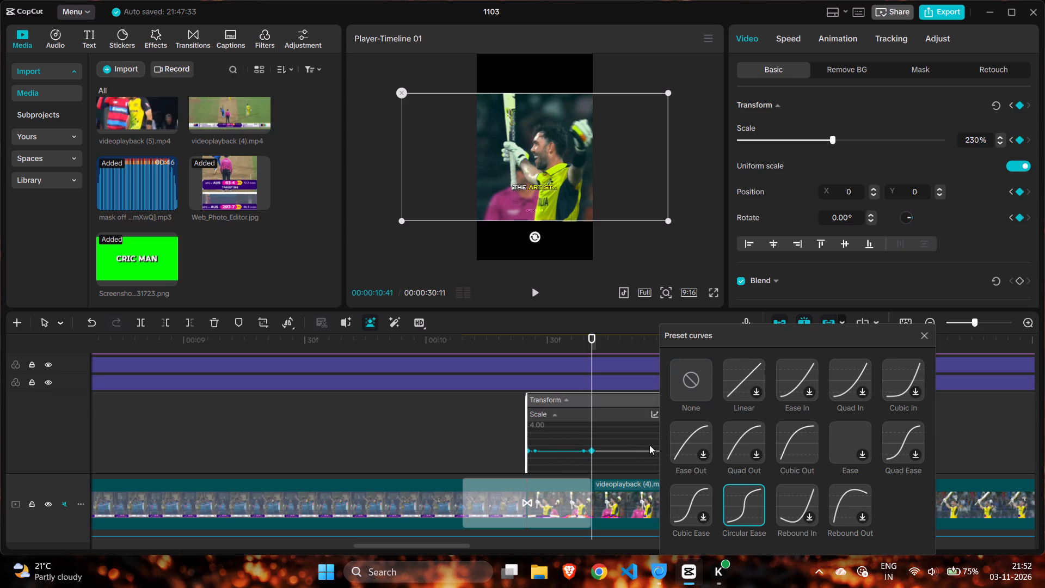
click(700, 499)
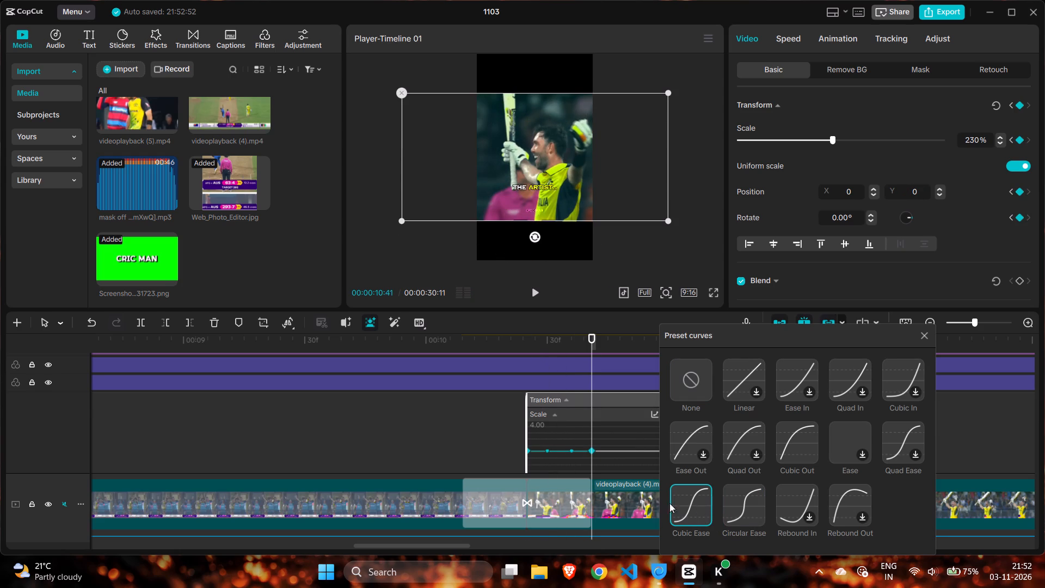
click(484, 424)
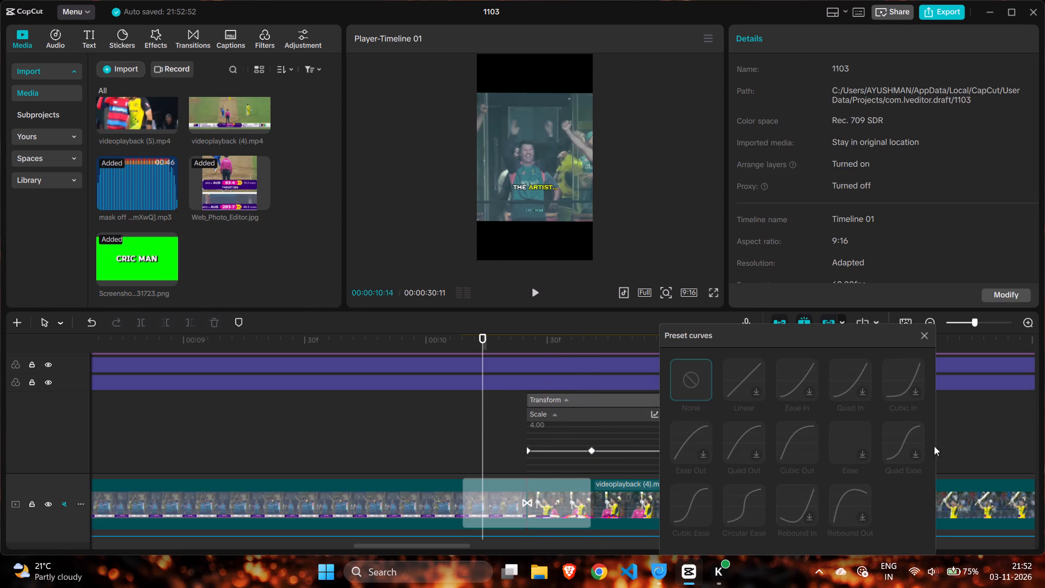
click(968, 433)
click(924, 340)
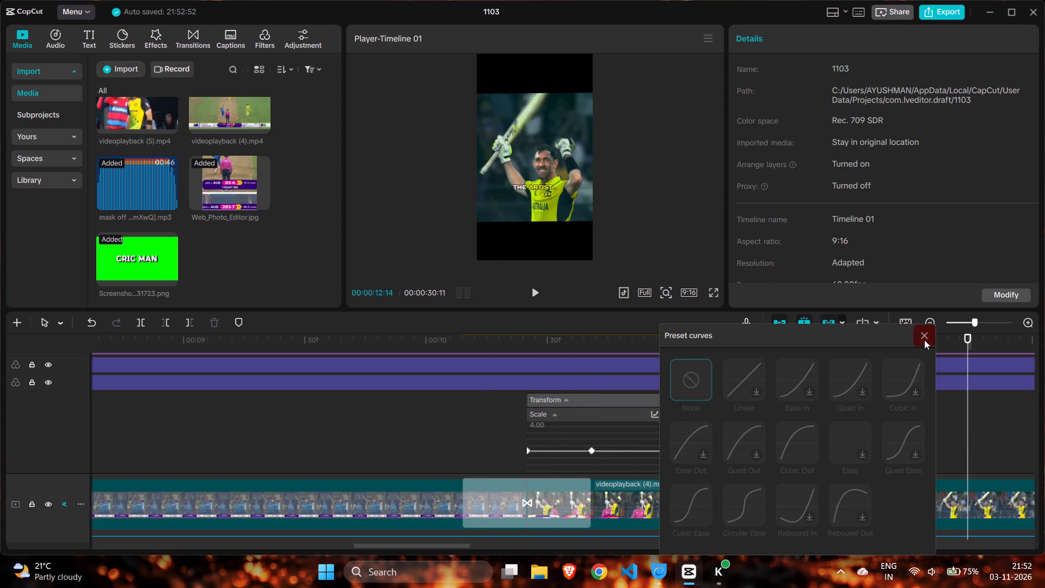
Collapse and reopen the cut-out overlay's Transform curves to check the easing between its Scale keyframes.
click(716, 397)
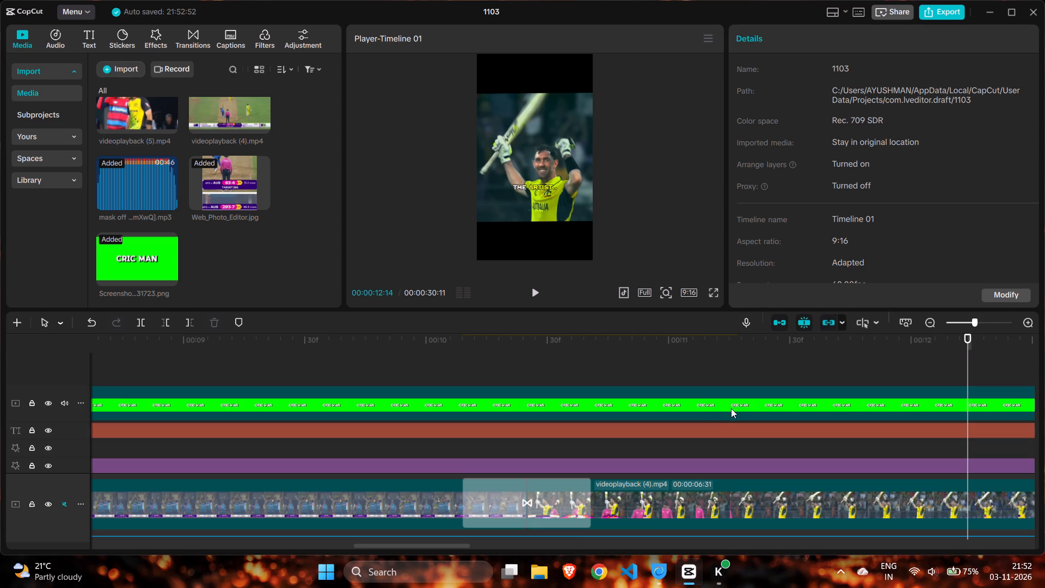
scroll(711, 411, down, 14)
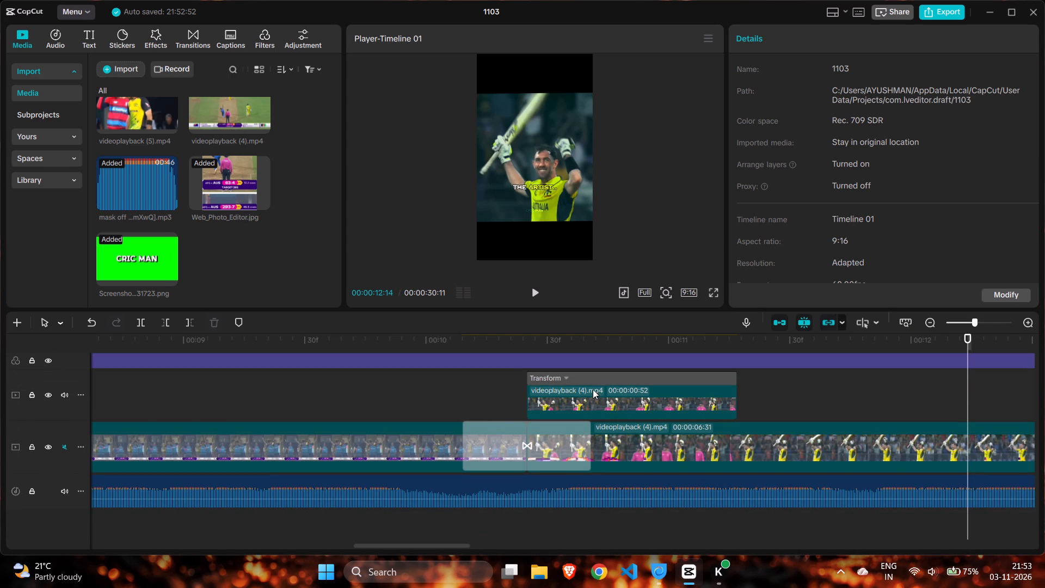
click(590, 378)
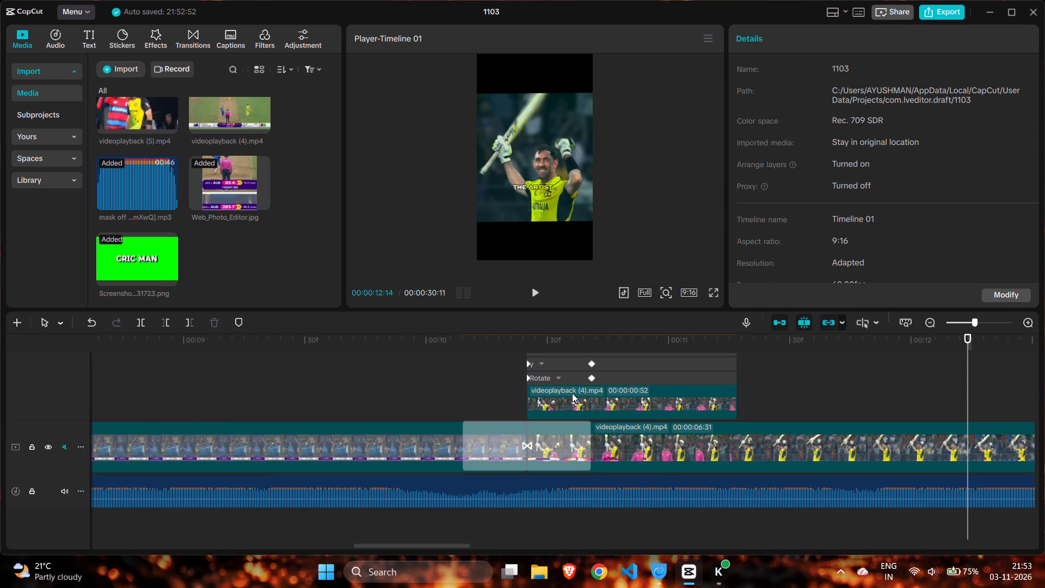
scroll(567, 395, up, 7)
click(570, 419)
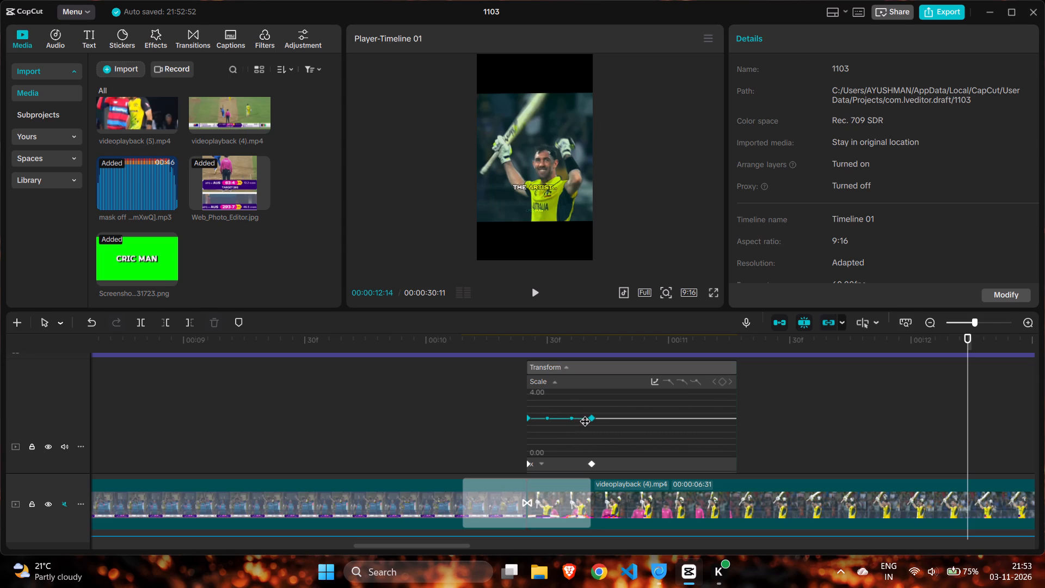
click(485, 426)
Extend the start of the cut-out batter overlay earlier to about 00:00:10:18, making the clip 00:00:00:59 long.
scroll(563, 445, down, 9)
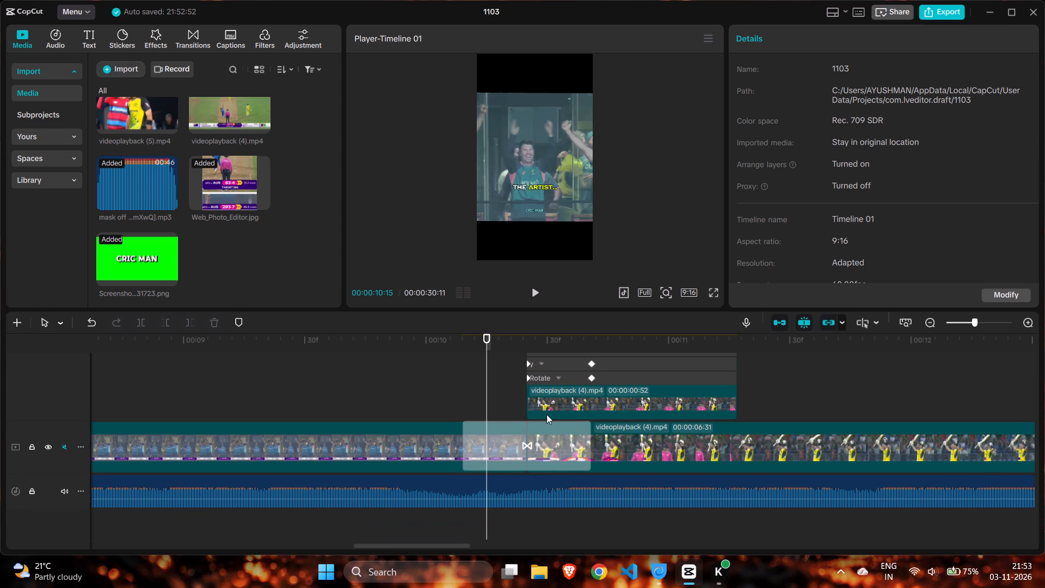
click(544, 408)
drag(524, 400, 521, 400)
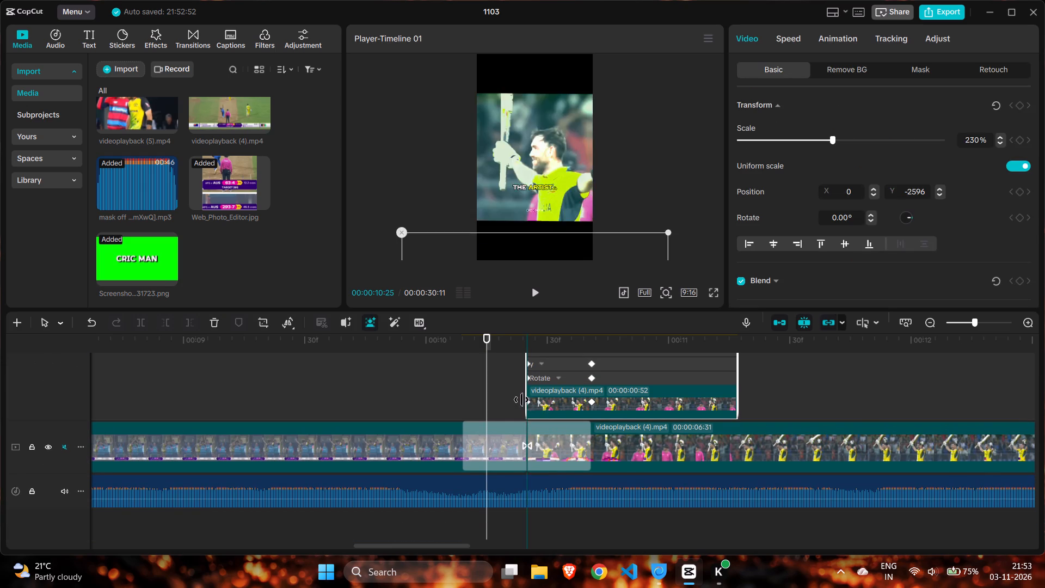
drag(521, 400, 499, 399)
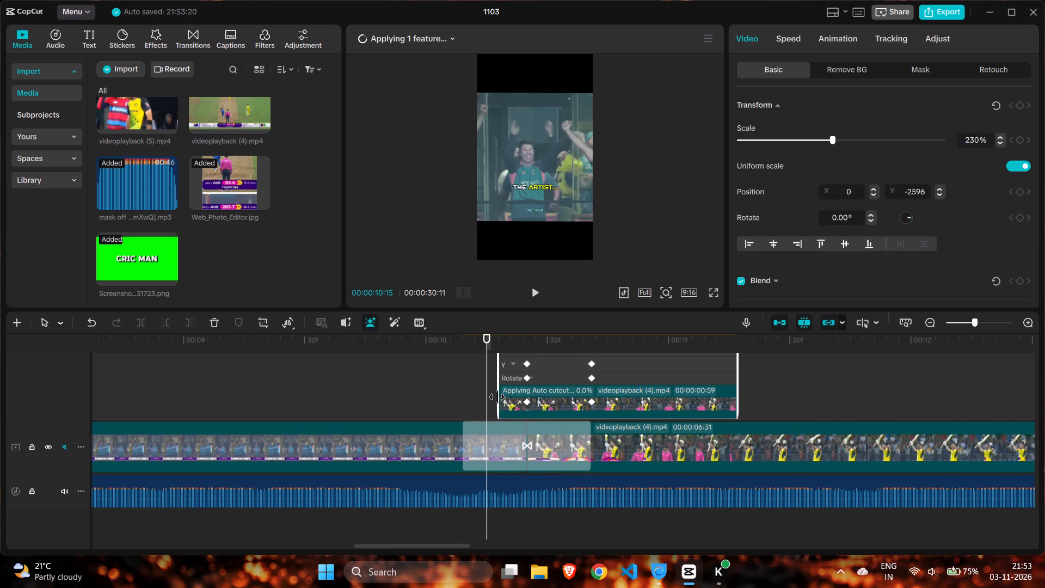
Scrub and play the transition from about 00:00:09:50 to examine how the extended cut-out batter slides up.
click(487, 379)
drag(487, 379, 502, 388)
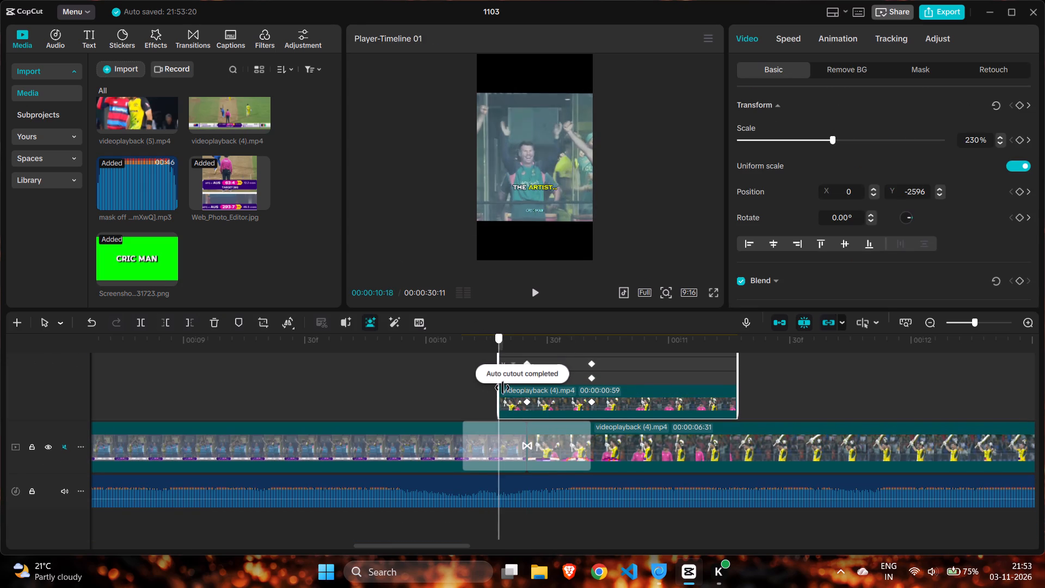
drag(502, 388, 576, 406)
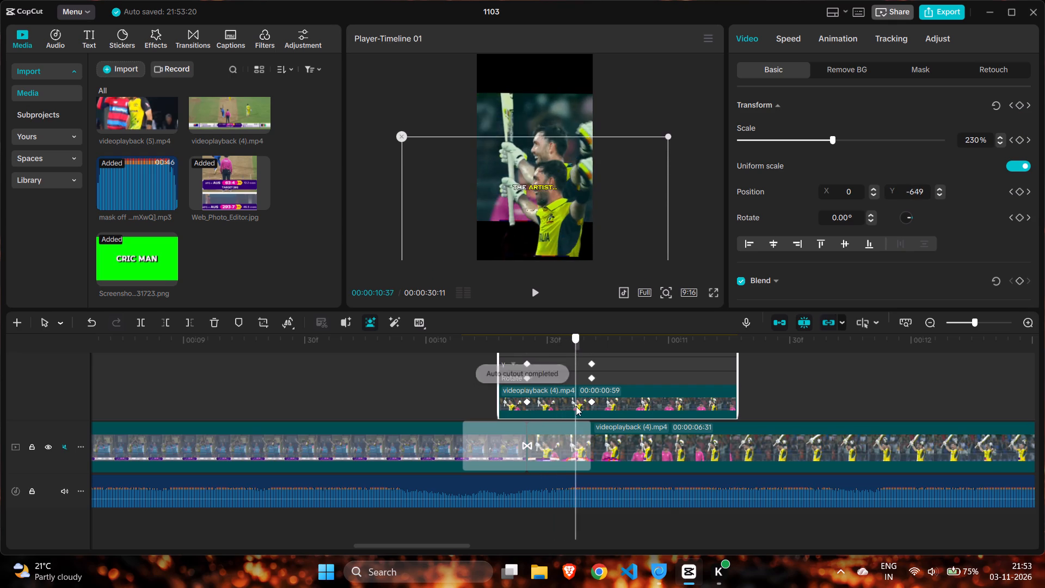
drag(576, 406, 603, 411)
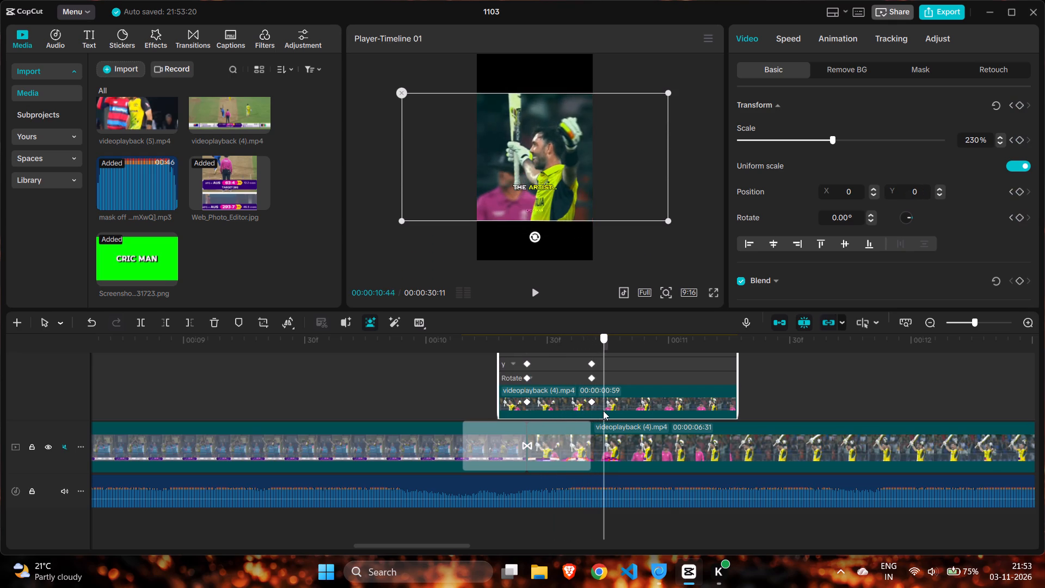
drag(603, 411, 487, 411)
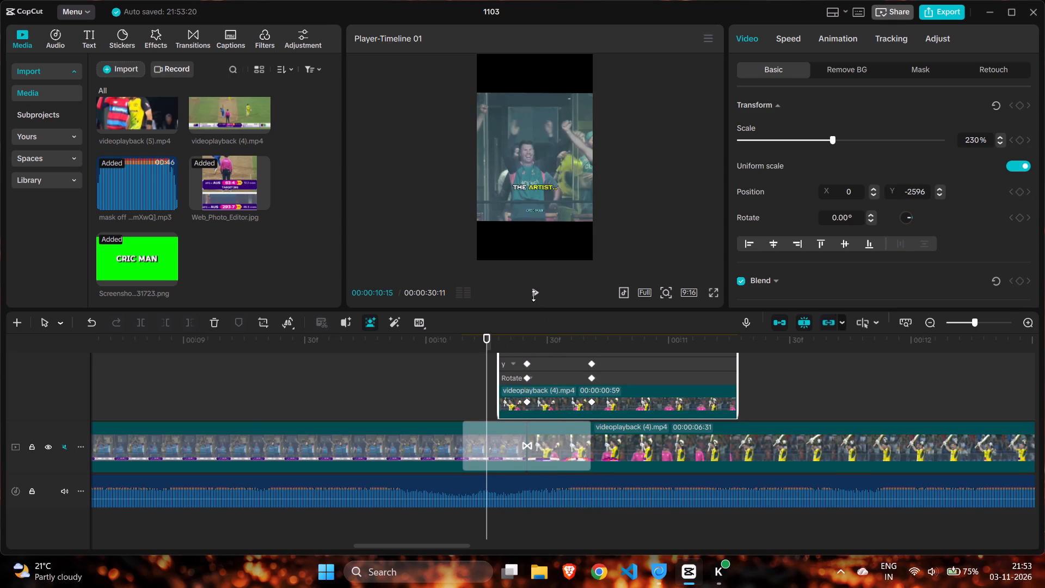
click(533, 295)
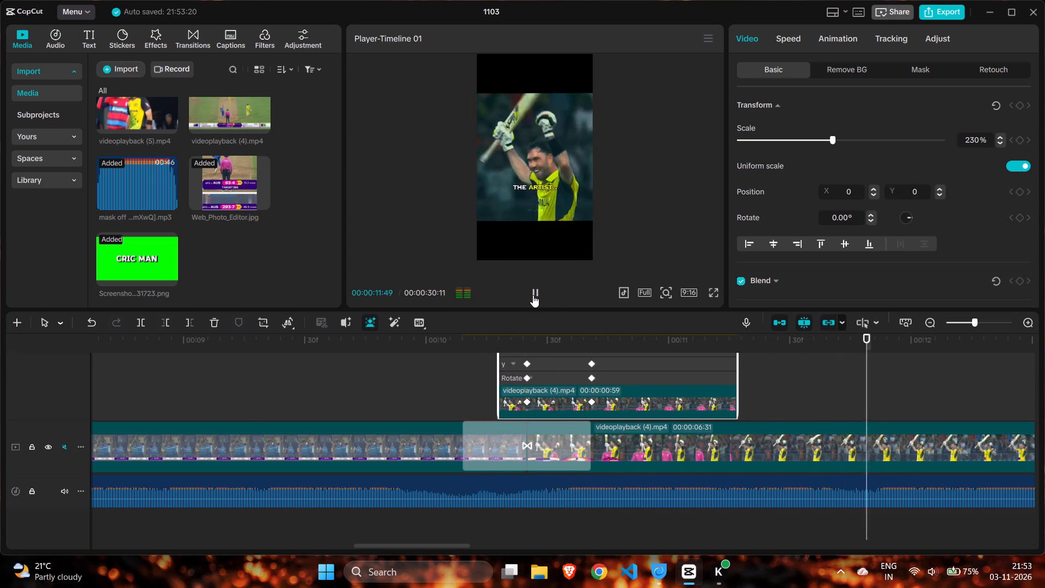
click(332, 354)
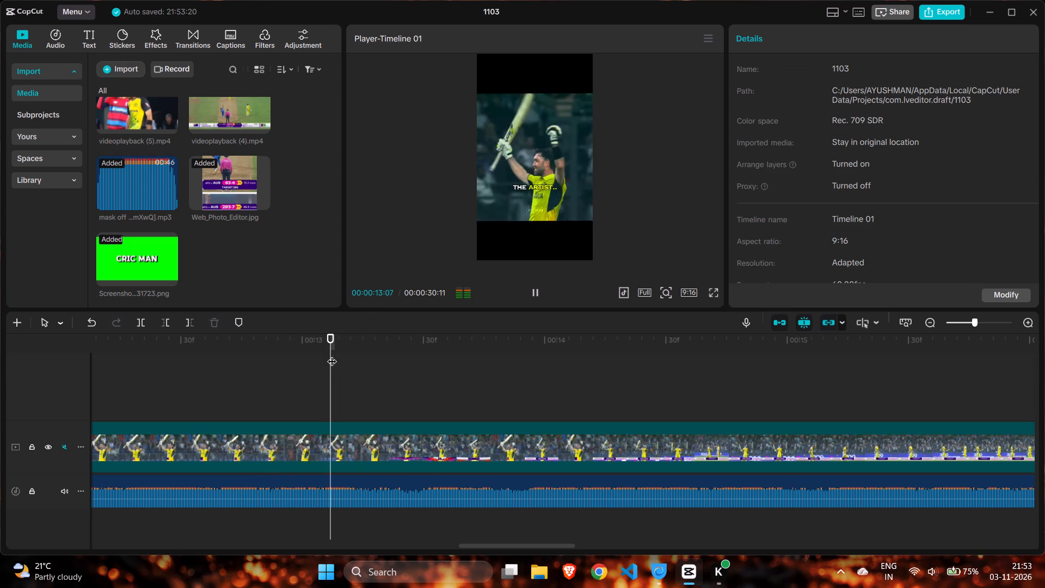
drag(332, 354, 387, 368)
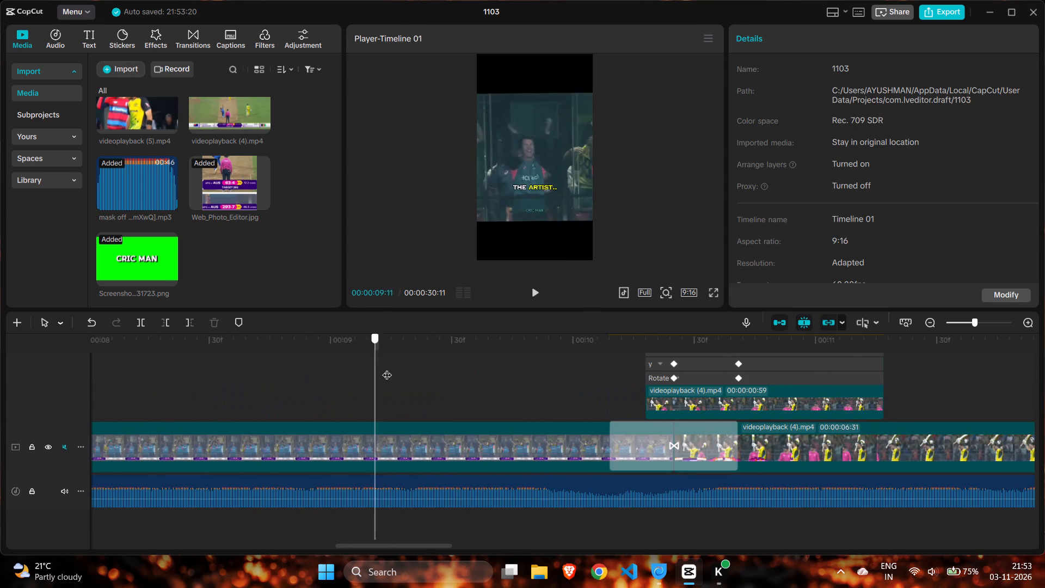
drag(387, 368, 532, 367)
click(532, 367)
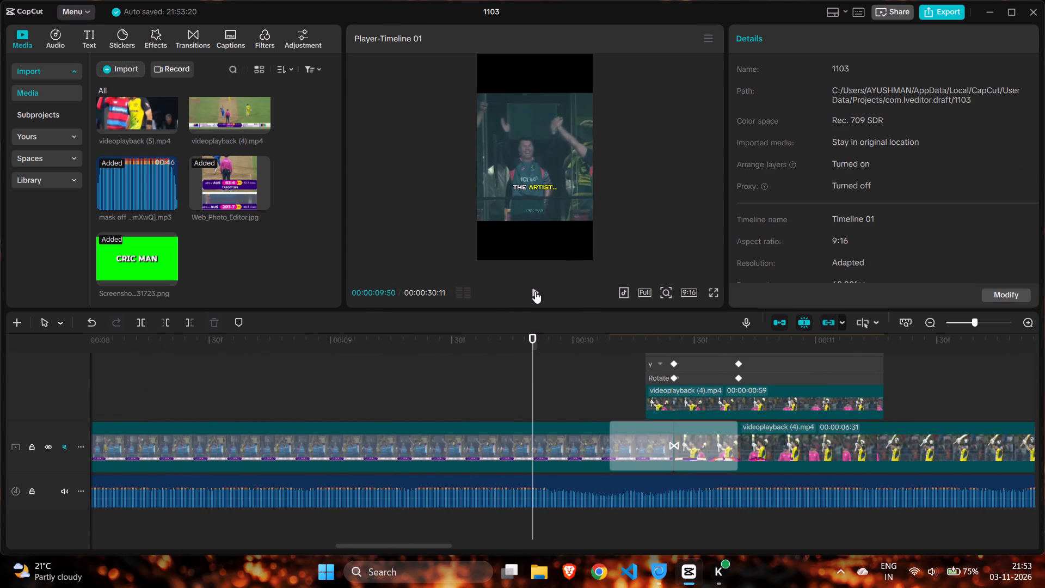
click(535, 291)
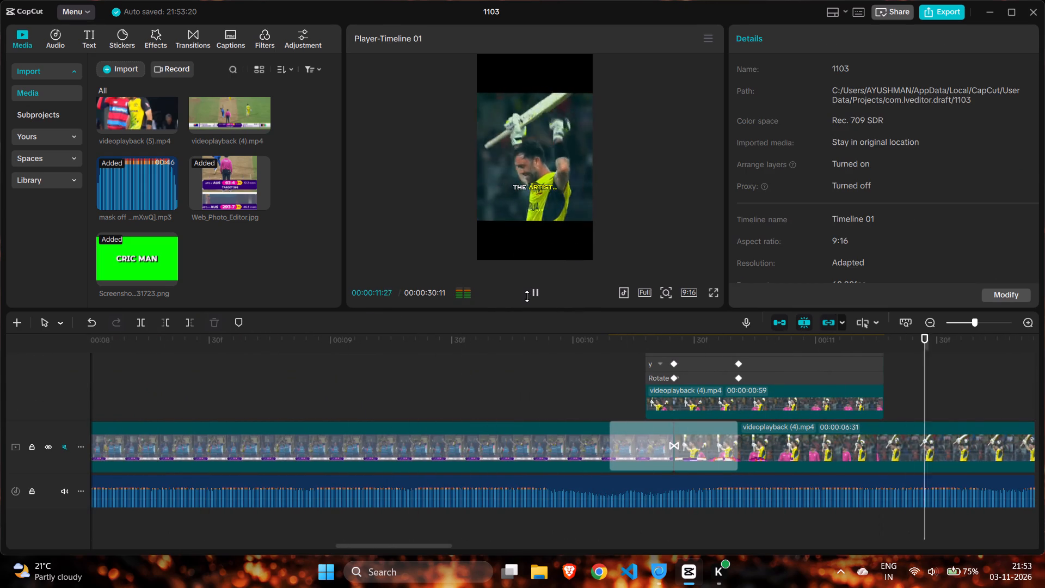
scroll(333, 391, up, 3)
click(239, 376)
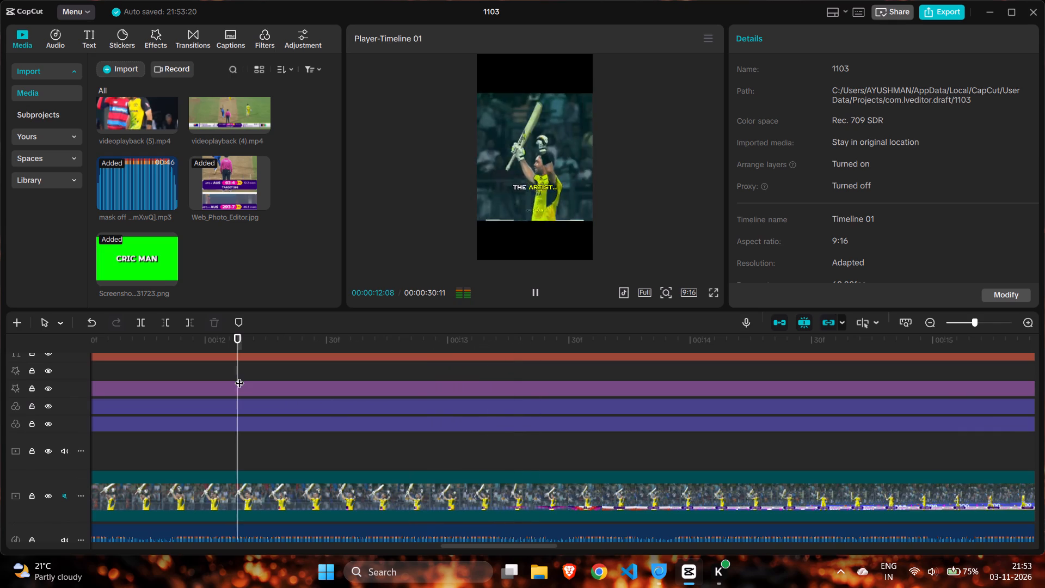
Lower the cut-out batter overlay's first Scale keyframe at 00:00:10:25 slightly below the level of its second Scale keyframe.
drag(239, 376, 485, 407)
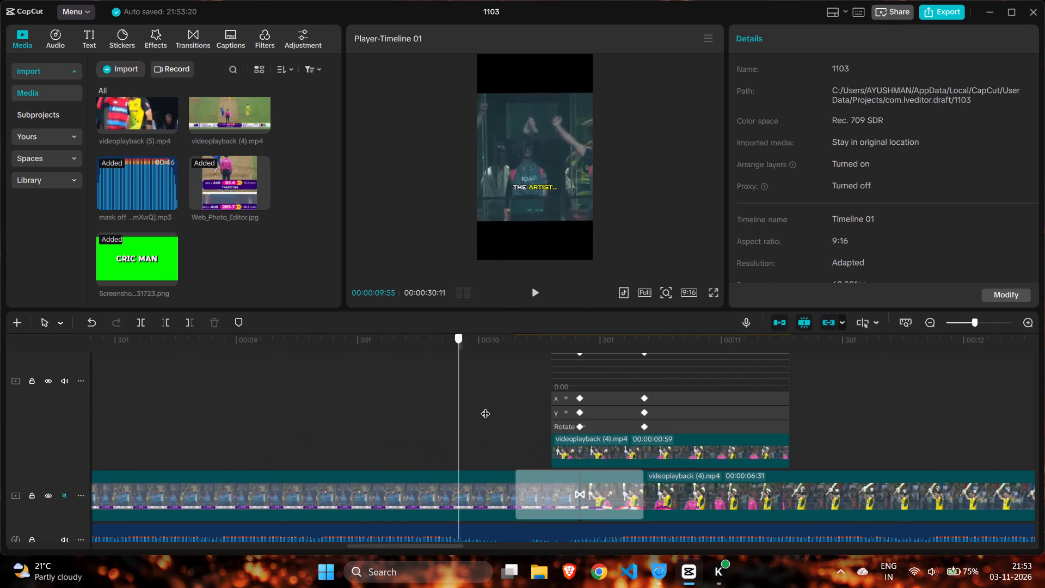
drag(485, 407, 563, 396)
scroll(569, 402, up, 4)
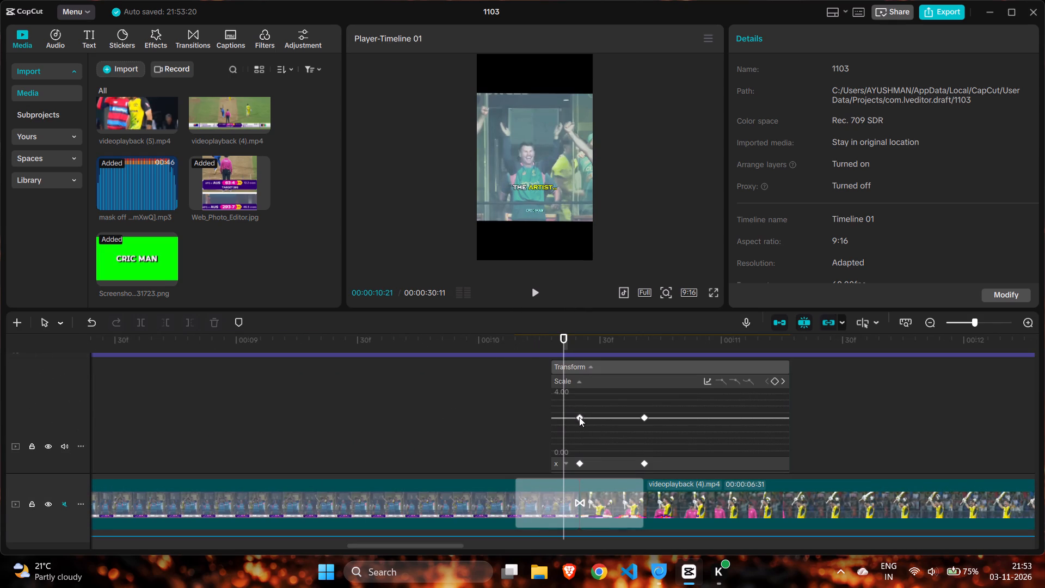
click(580, 415)
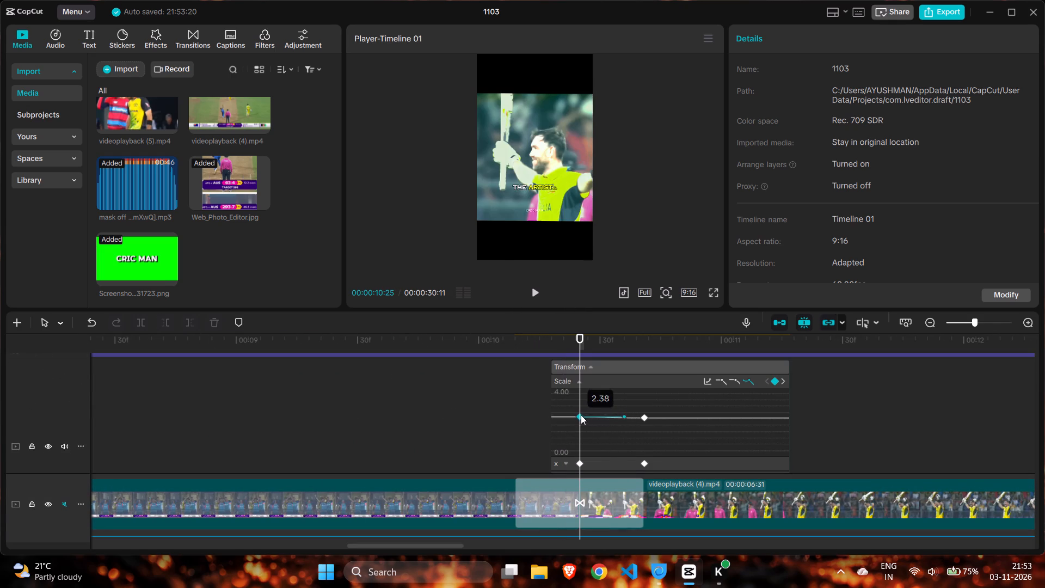
click(581, 417)
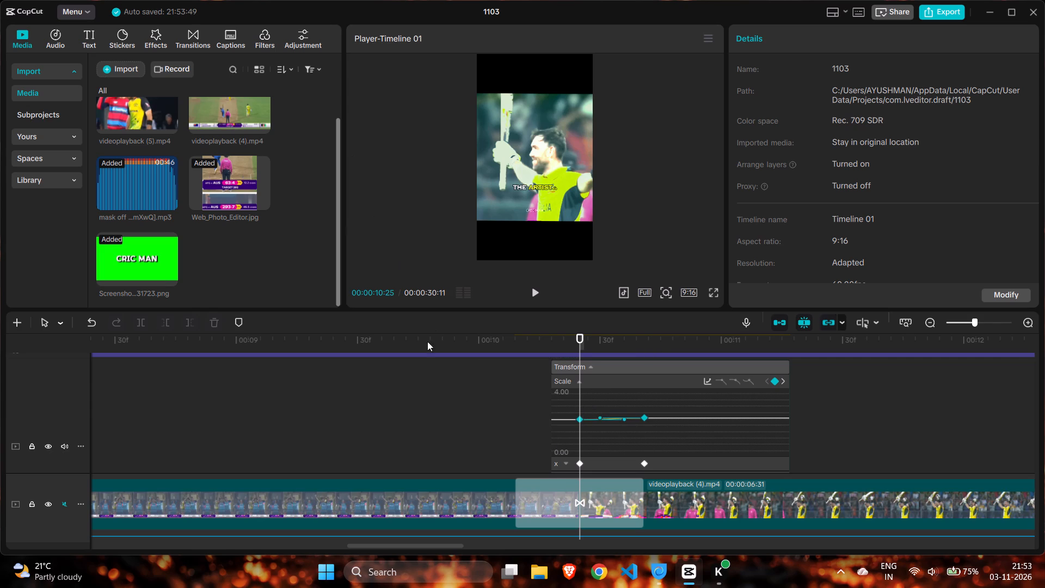
click(562, 420)
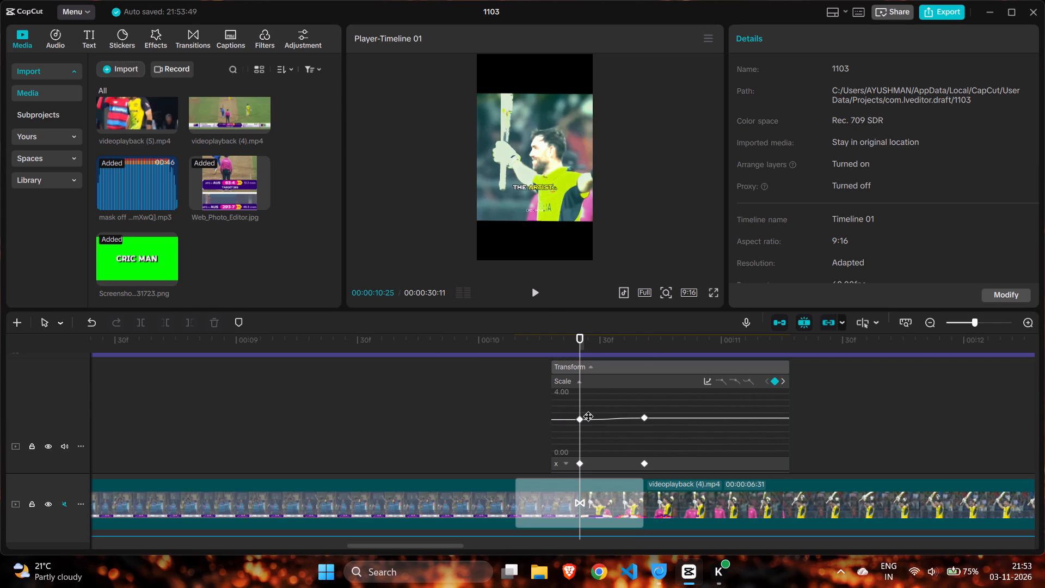
click(592, 419)
Move the cut-out overlay's first X position keyframe earlier, close to the start of the clip.
drag(580, 462, 578, 463)
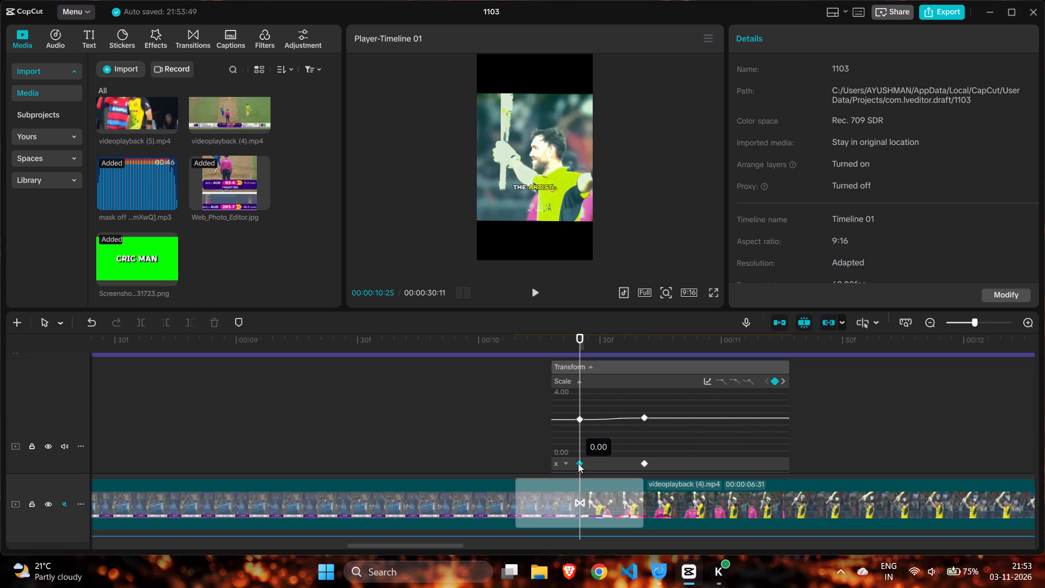
drag(578, 463, 556, 464)
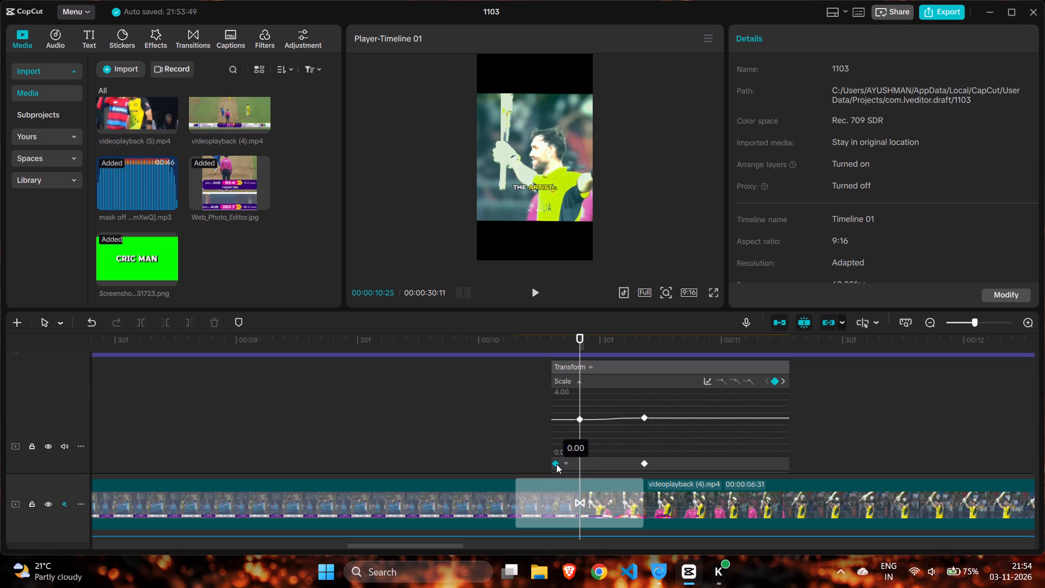
drag(556, 464, 555, 464)
Move the cut-out overlay's first Scale keyframe earlier to the start of the clip, at a value of about 2.15.
click(527, 406)
drag(580, 418, 554, 418)
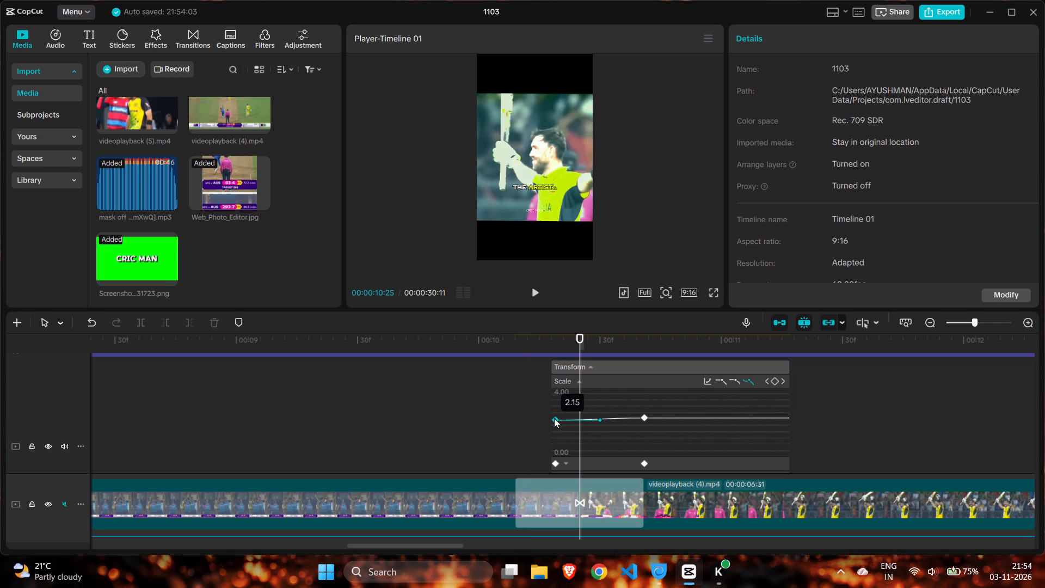
drag(554, 418, 552, 418)
click(552, 418)
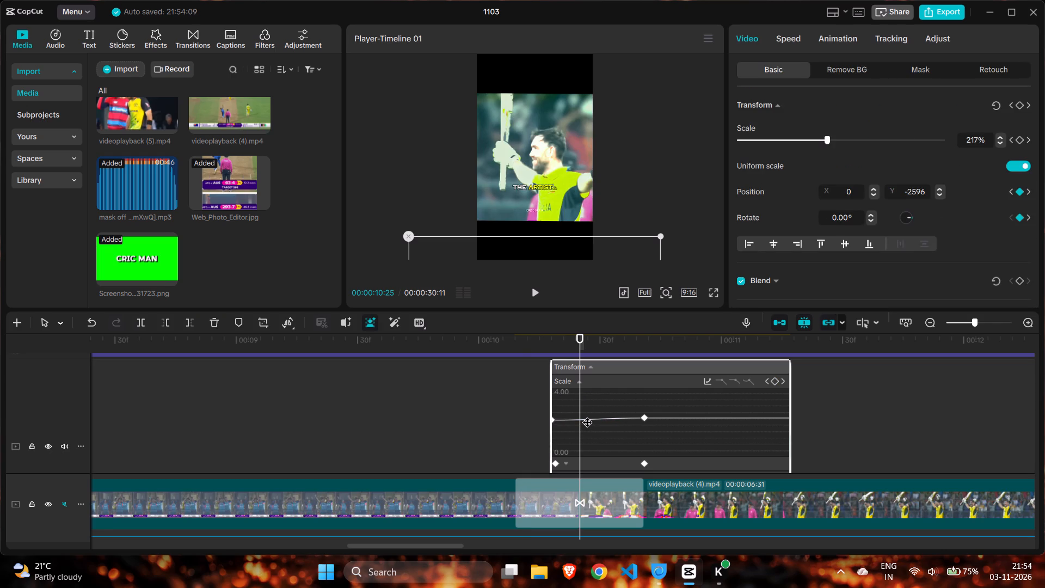
Try the Circular Ease preset between the overlay's two Scale keyframes, then choose Quad Ease for that curve instead.
click(587, 422)
click(709, 382)
click(792, 497)
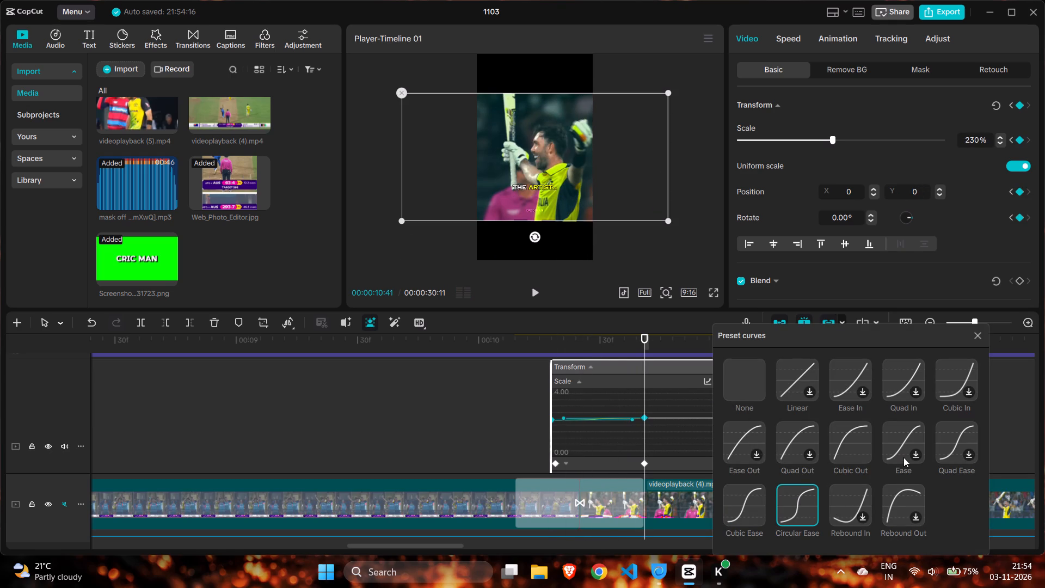
click(959, 438)
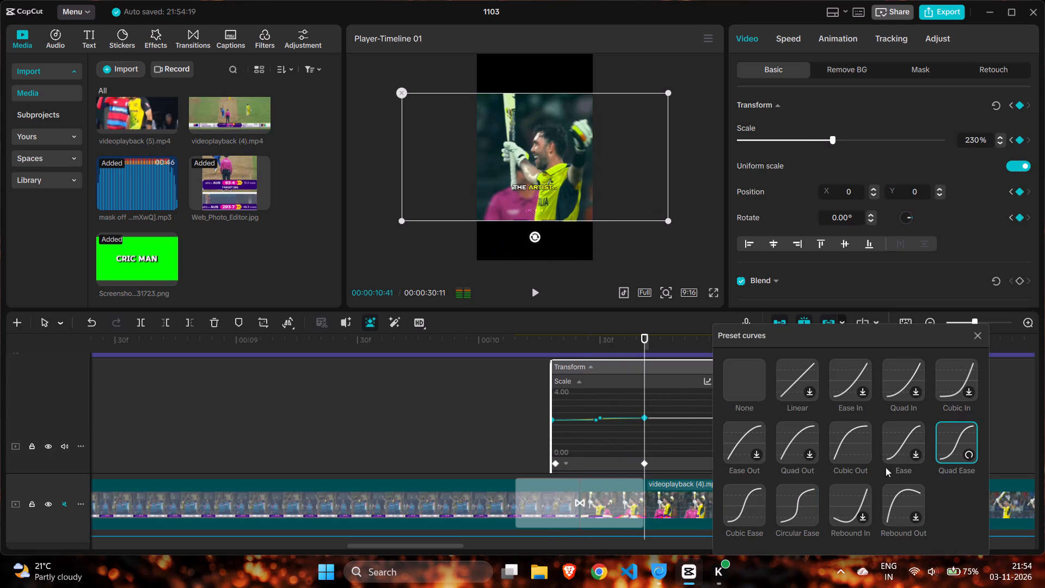
Scrub through the transition from about 00:00:10:18 to 00:00:10:42 to examine the cut-out batter's slide-up with the moved keyframes.
click(513, 414)
drag(513, 414, 551, 426)
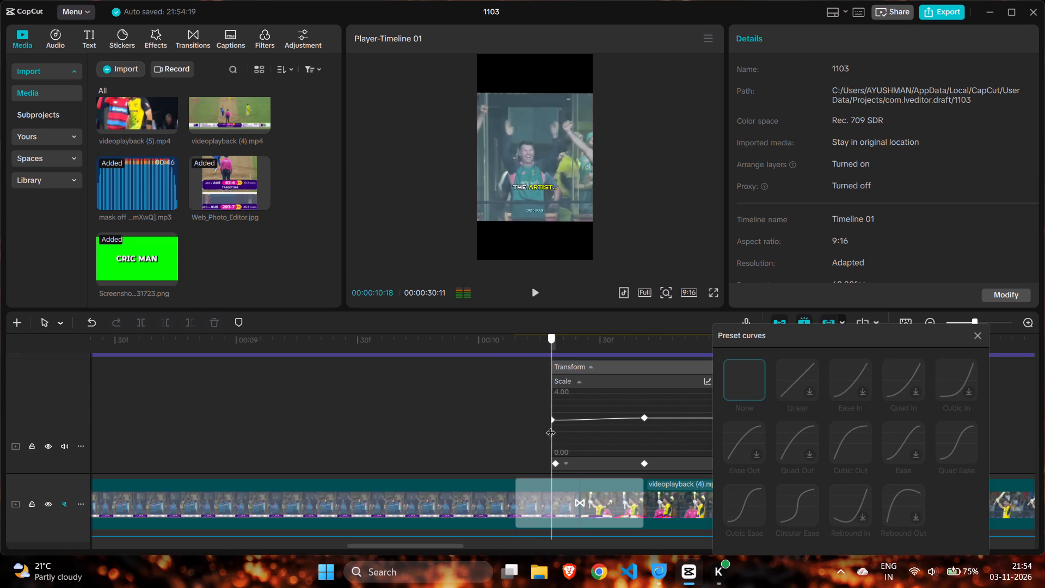
drag(551, 426, 609, 448)
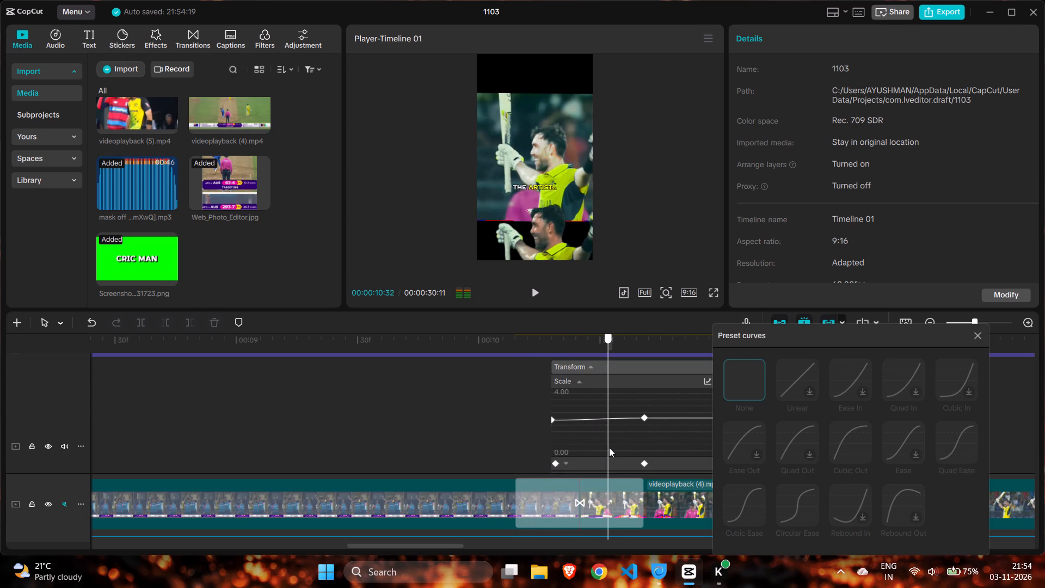
drag(609, 448, 650, 457)
click(650, 457)
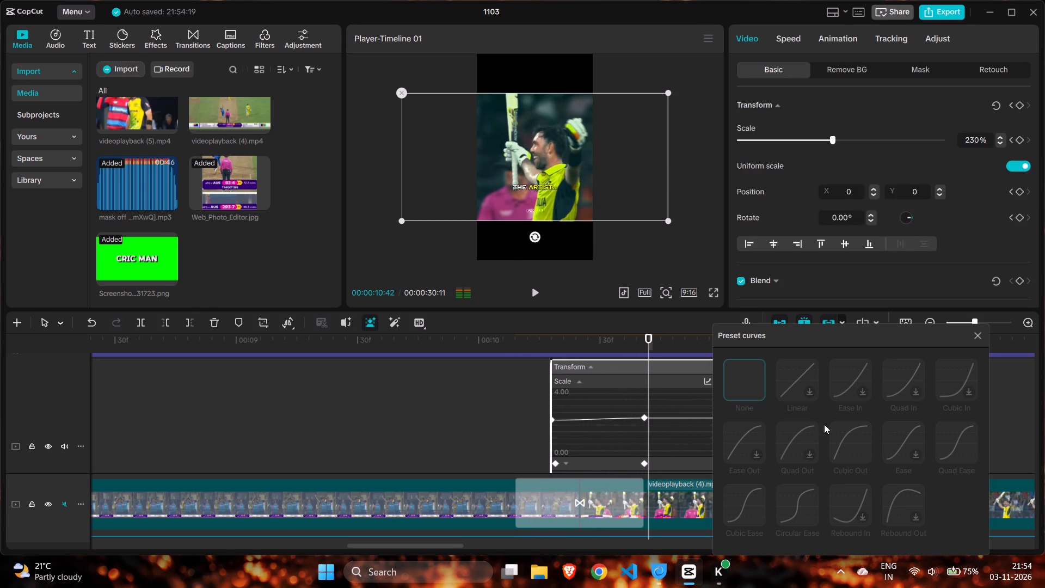
click(1025, 389)
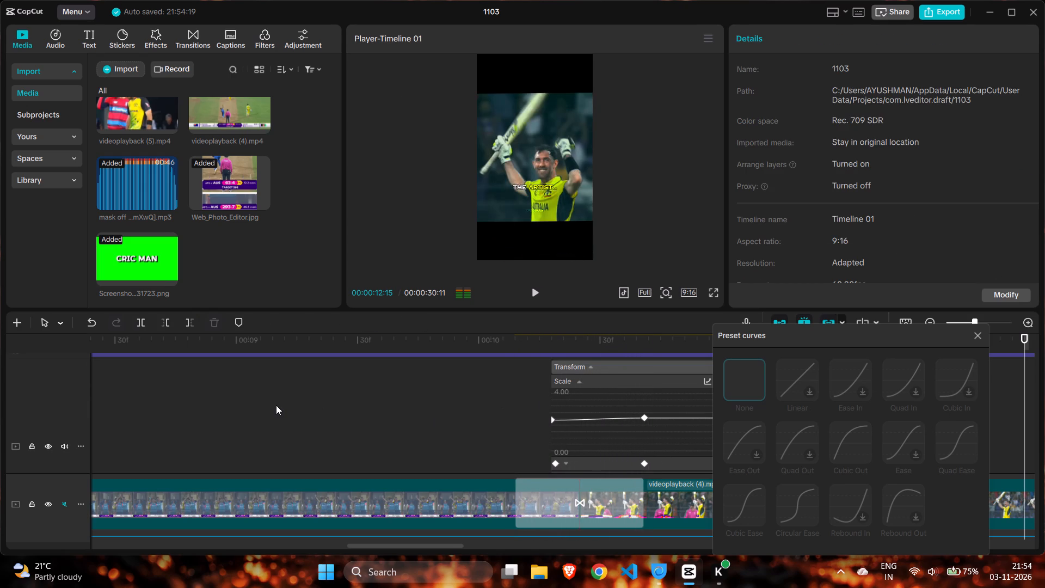